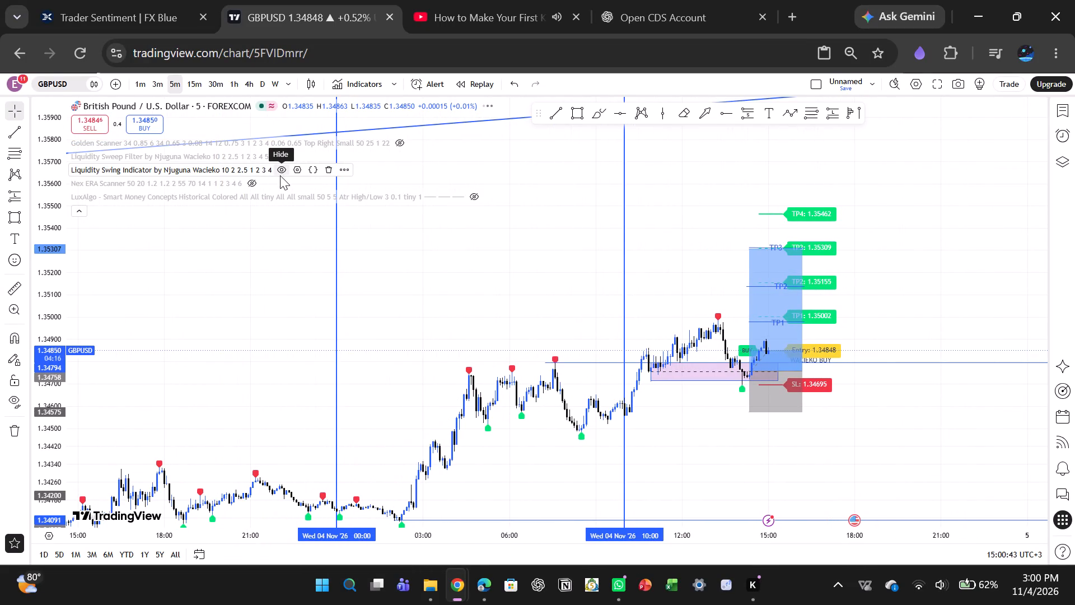
Review the GBPUSD 5-minute chart around the buy setup and its take-profit levels.
left_click_drag(399, 326, 377, 137)
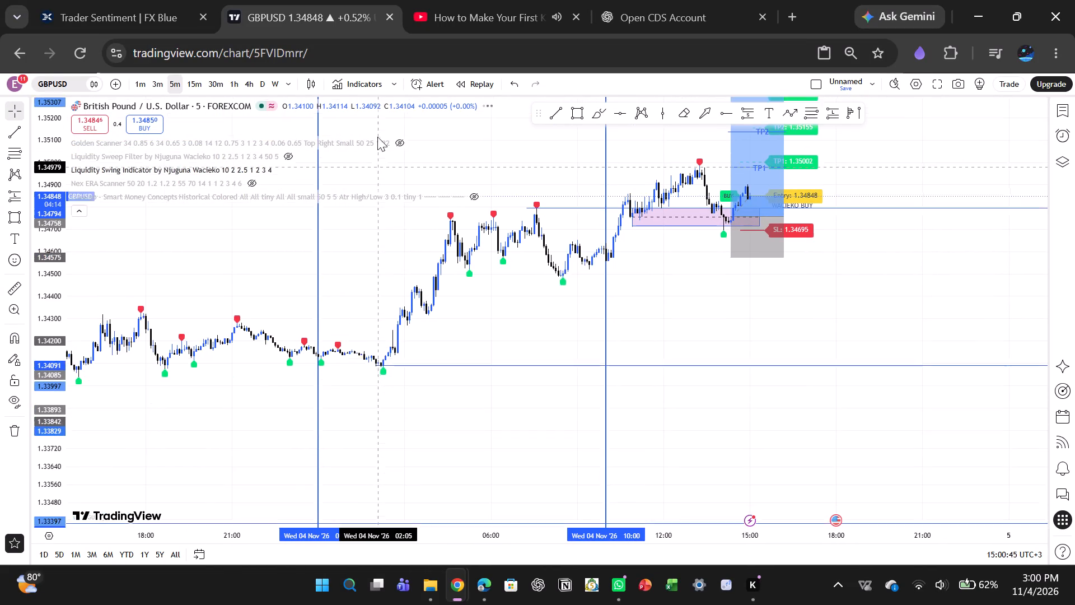
left_click_drag(377, 137, 318, 291)
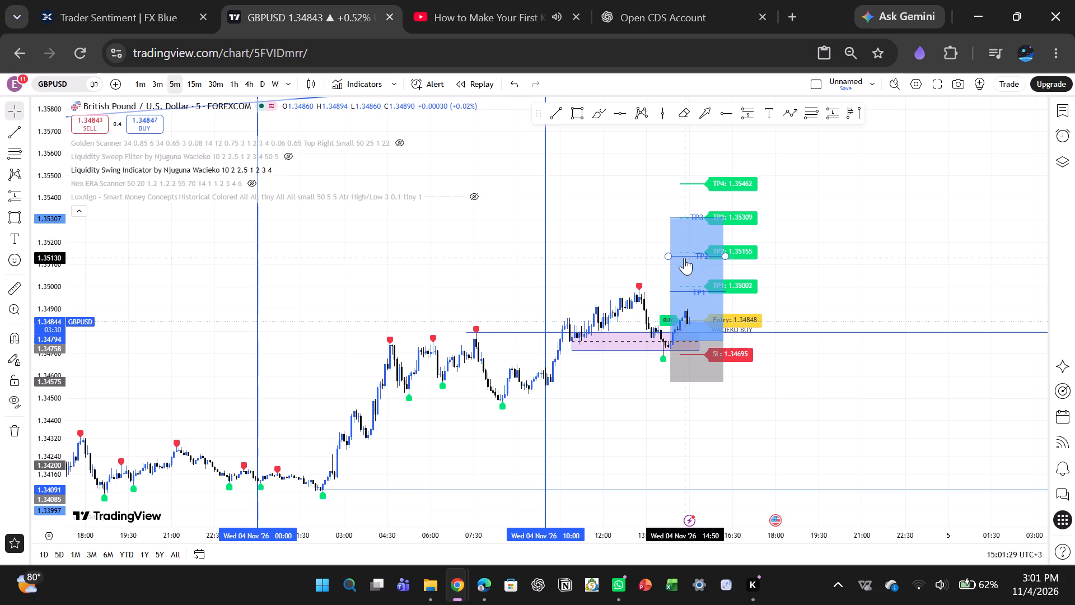
scroll(684, 258, "down", 2)
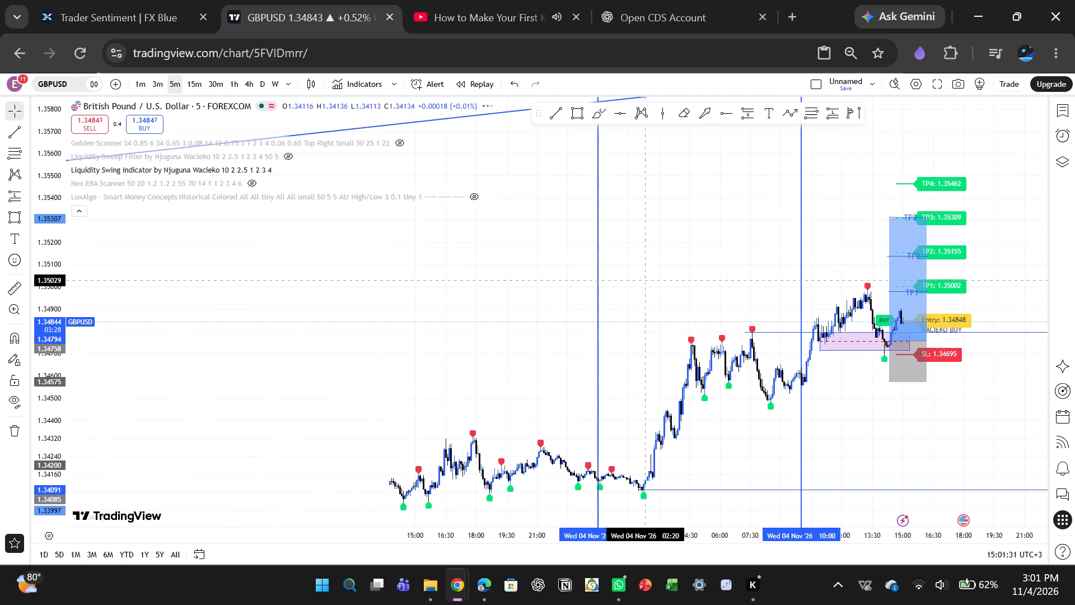
left_click_drag(674, 280, 269, 306)
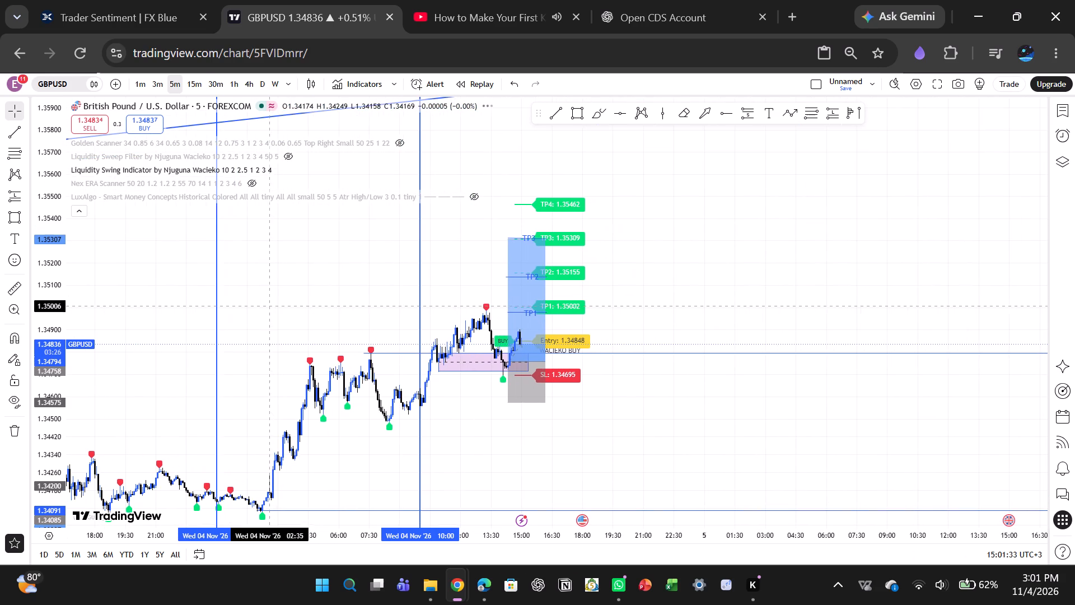
Switch to the FX Blue Trader Sentiment page, clear the drawing overlay and exit its annotation mode.
left_click(115, 12)
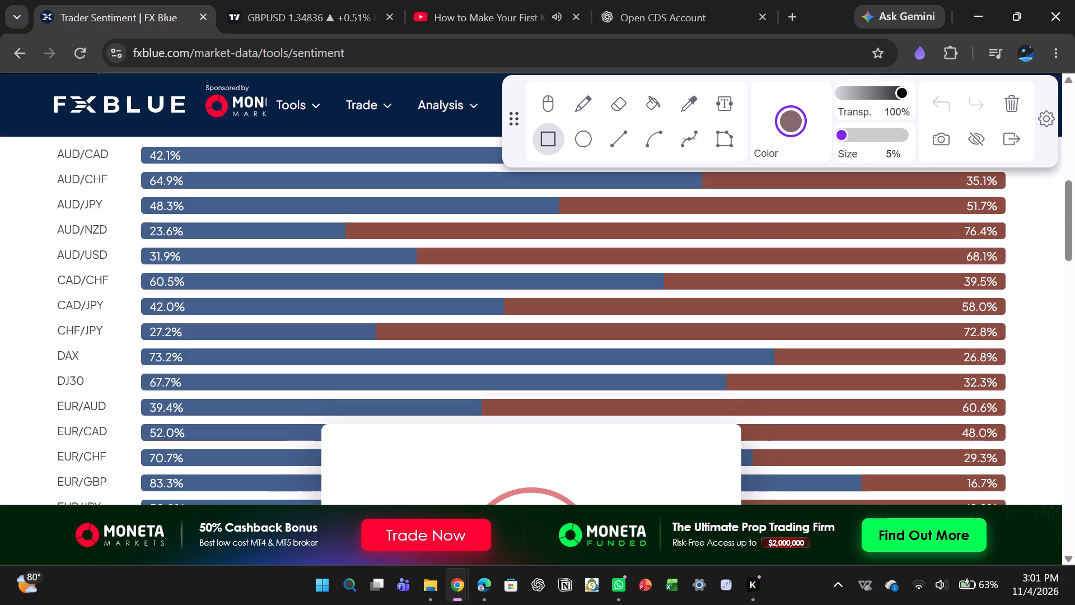
left_click(317, 108)
left_click(309, 100)
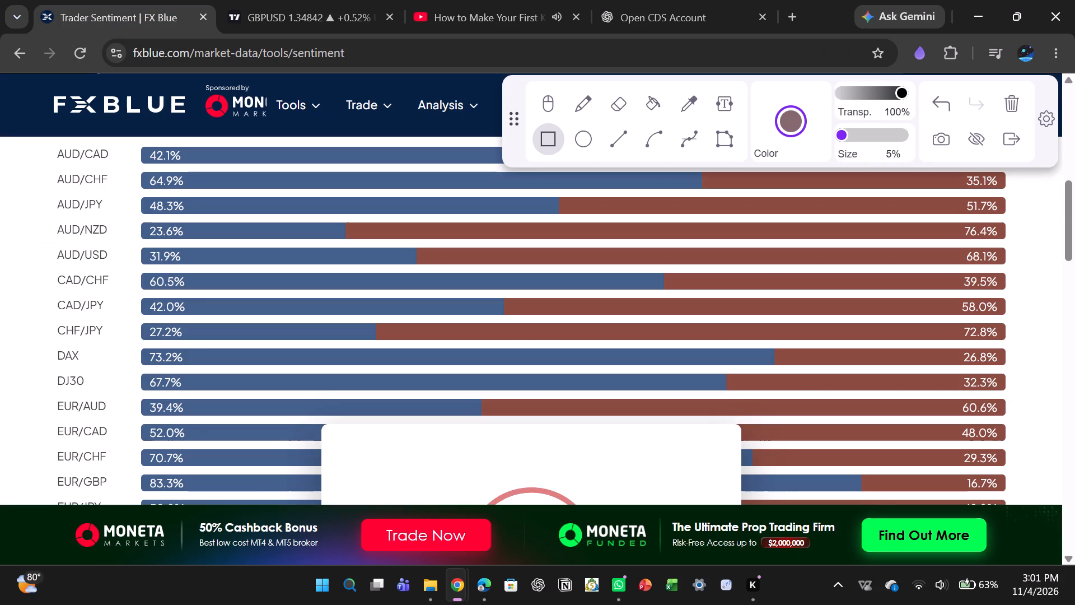
left_click(313, 101)
double_click(315, 108)
left_click(269, 98)
scroll(357, 317, "down", 2)
right_click(357, 317)
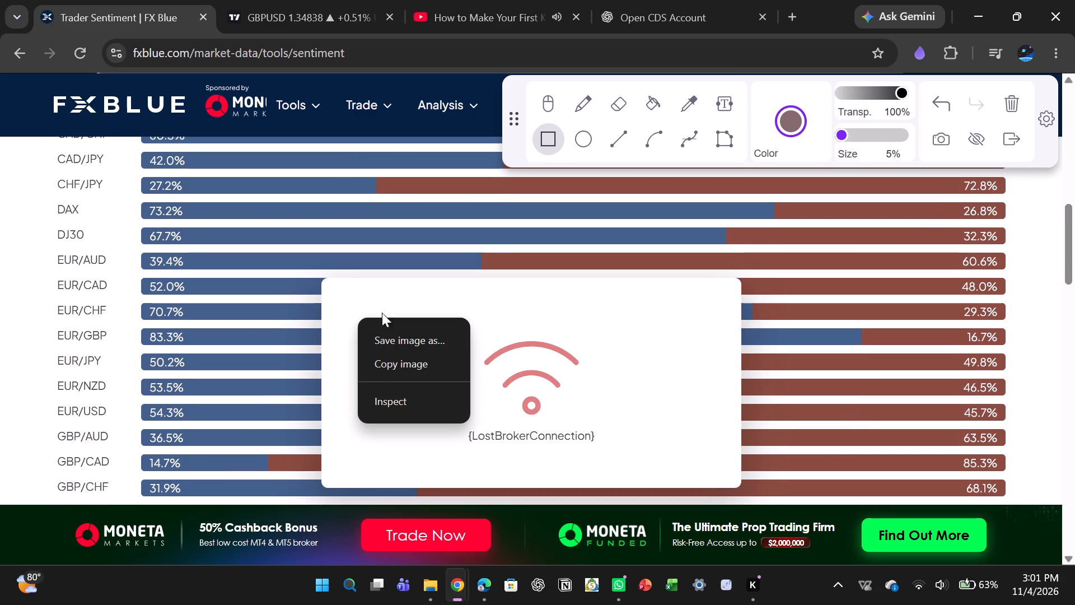
left_click(1014, 102)
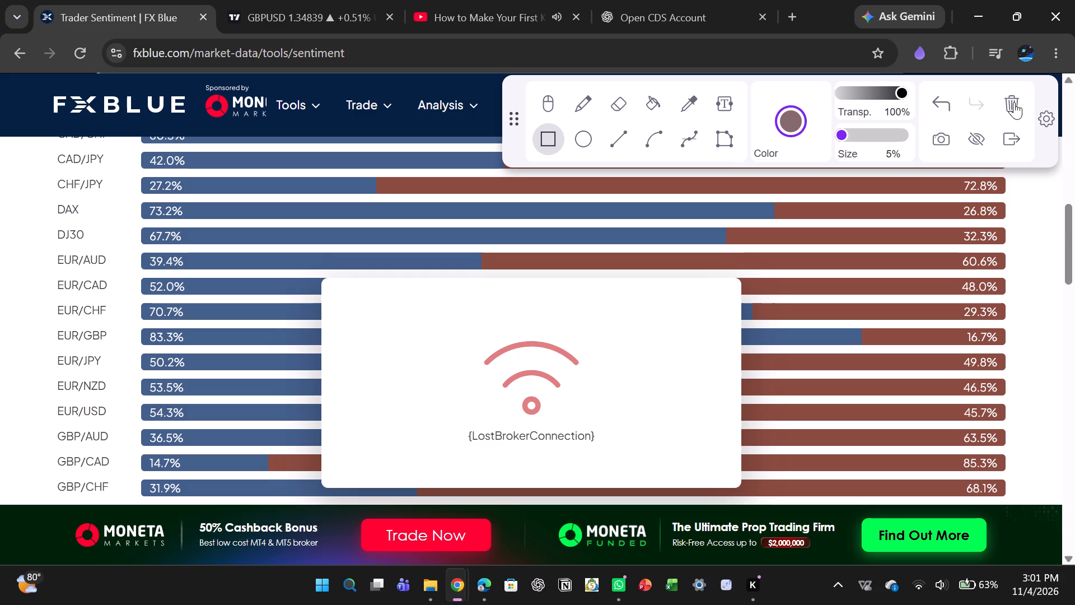
left_click(1014, 102)
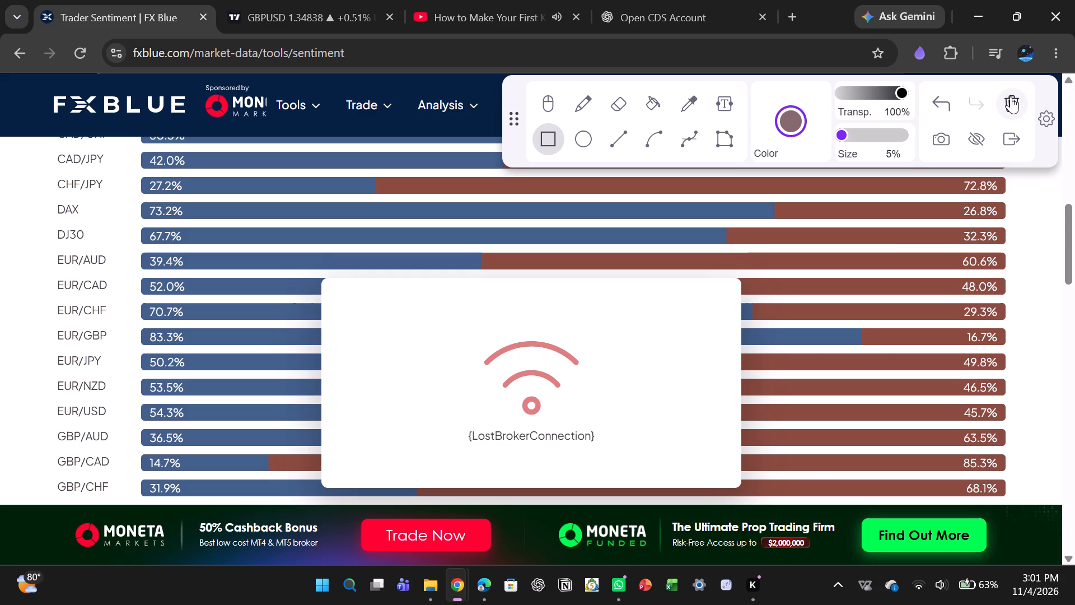
left_click(1011, 96)
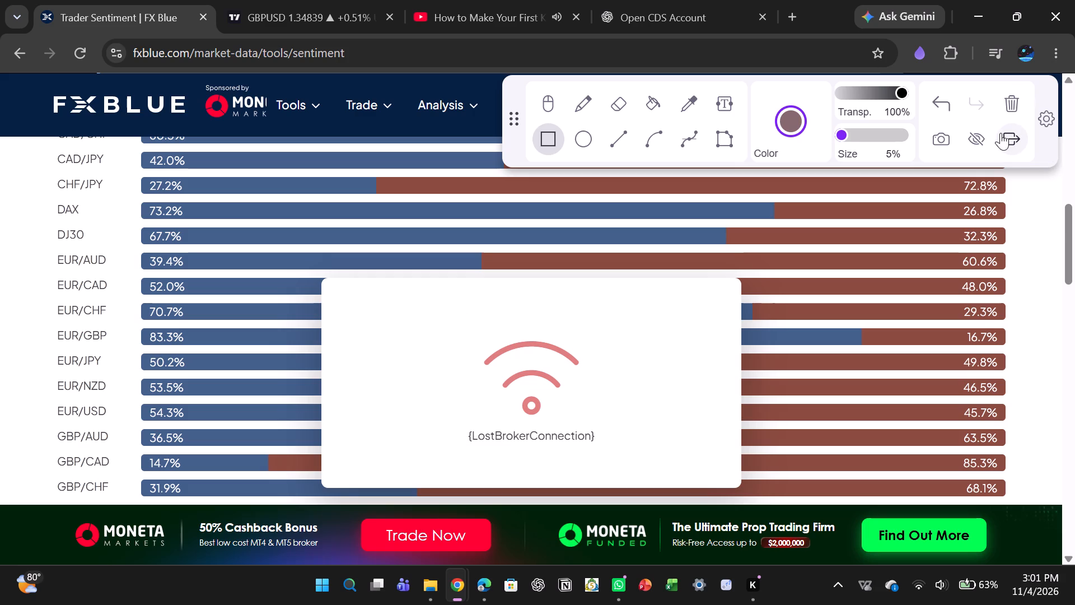
left_click(1007, 133)
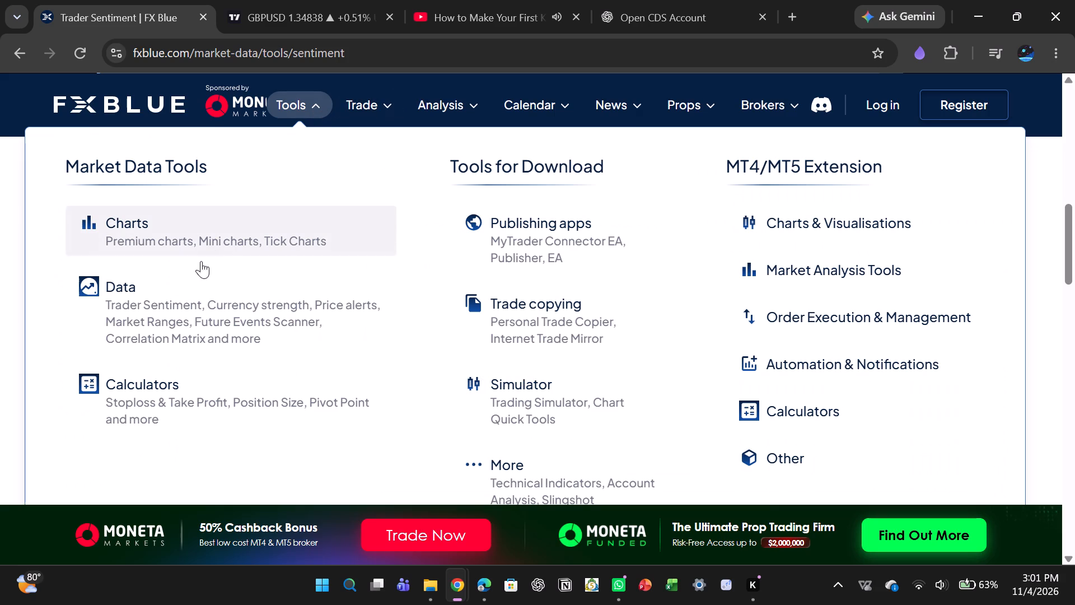
Open the Currency Strength tool from FX Blue's market data tools.
left_click(181, 308)
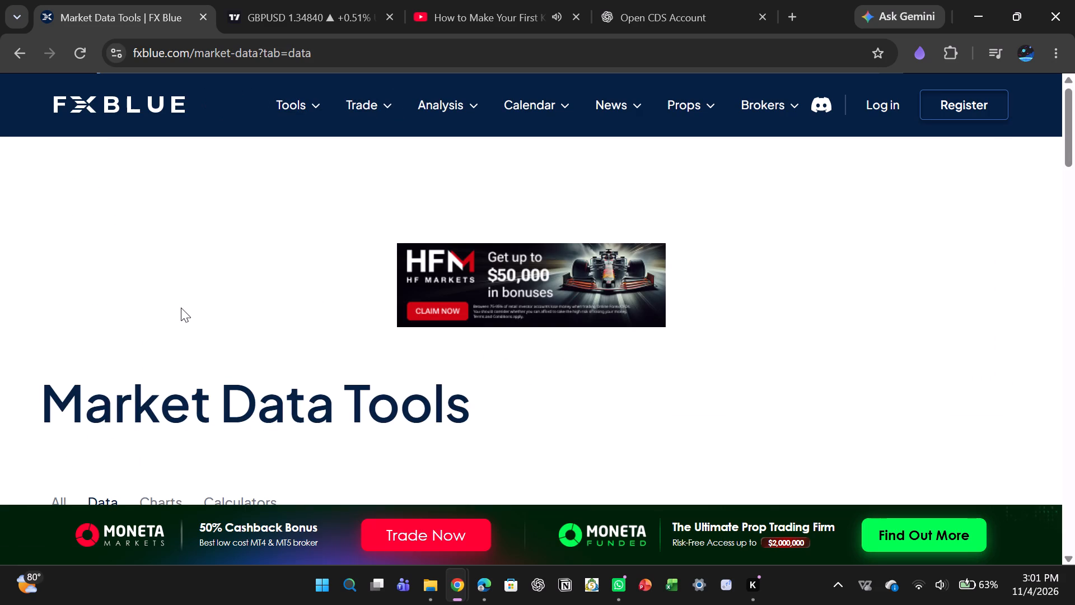
scroll(301, 323, "down", 2)
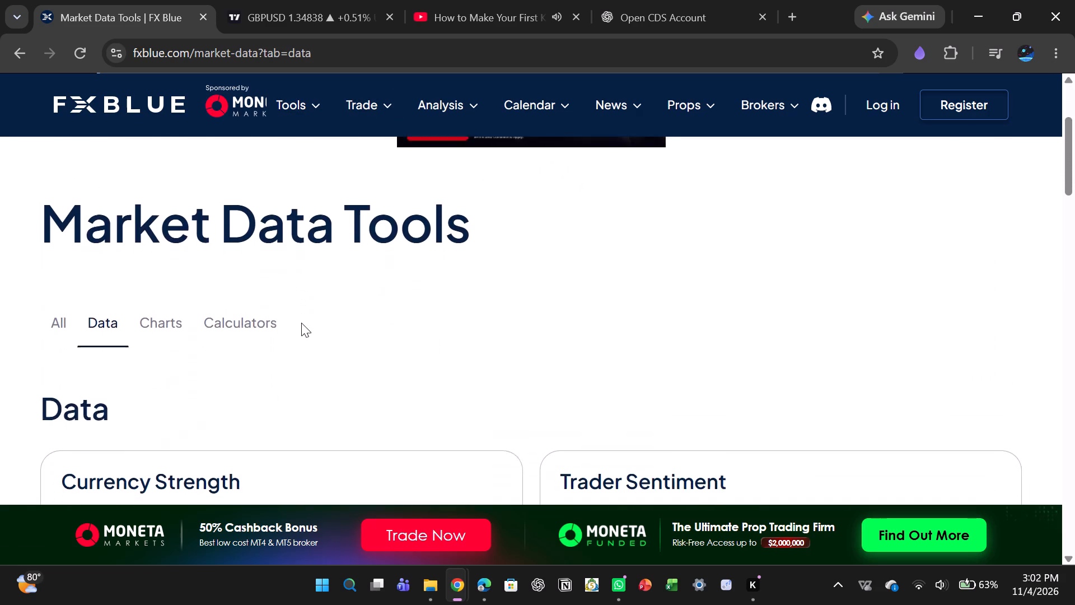
scroll(301, 323, "down", 3)
left_click(283, 380)
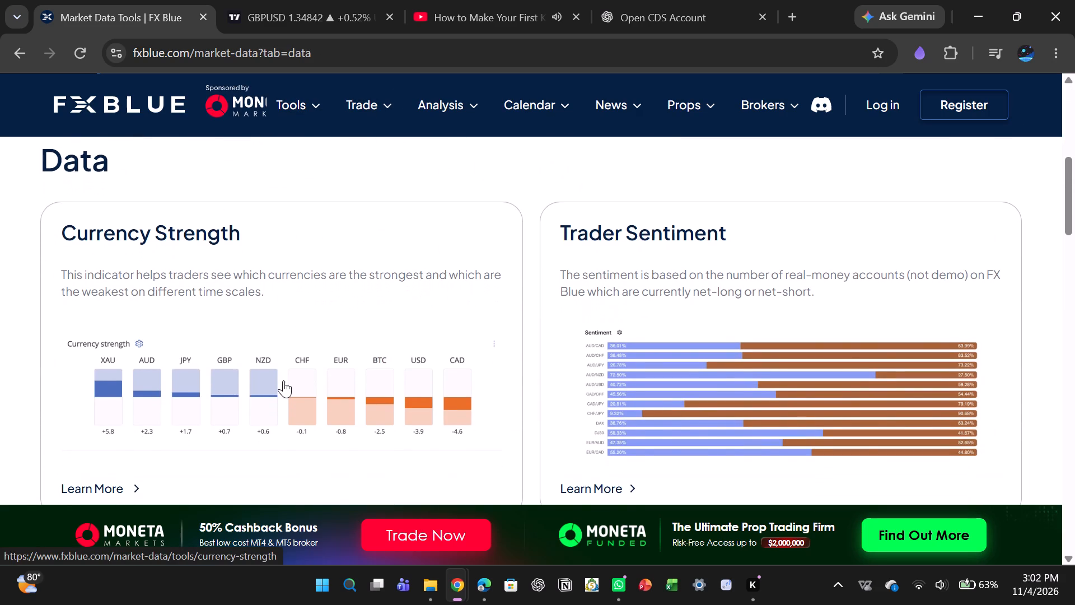
Examine the overall currency strength bars and the M30, H4 and D1 breakdown for each currency.
scroll(283, 380, "down", 6)
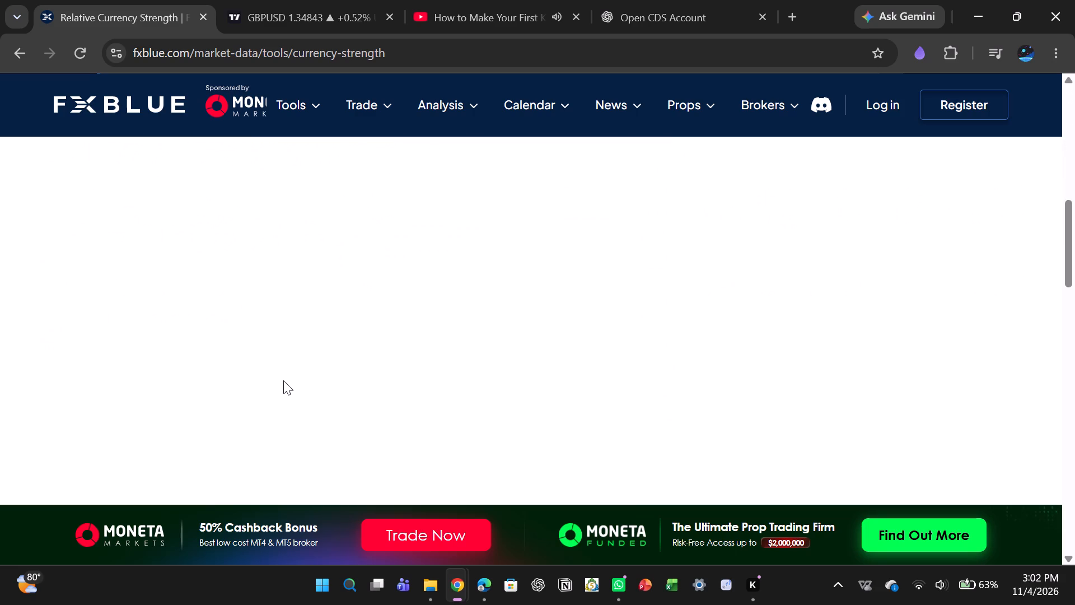
scroll(283, 380, "down", 2)
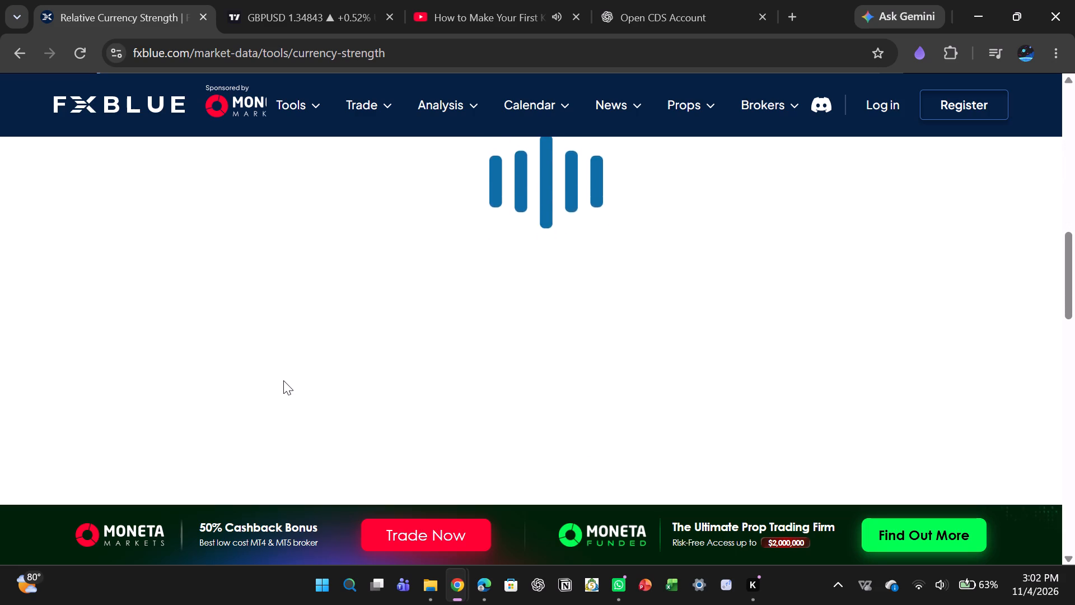
scroll(283, 380, "down", 1)
scroll(283, 380, "right", 1)
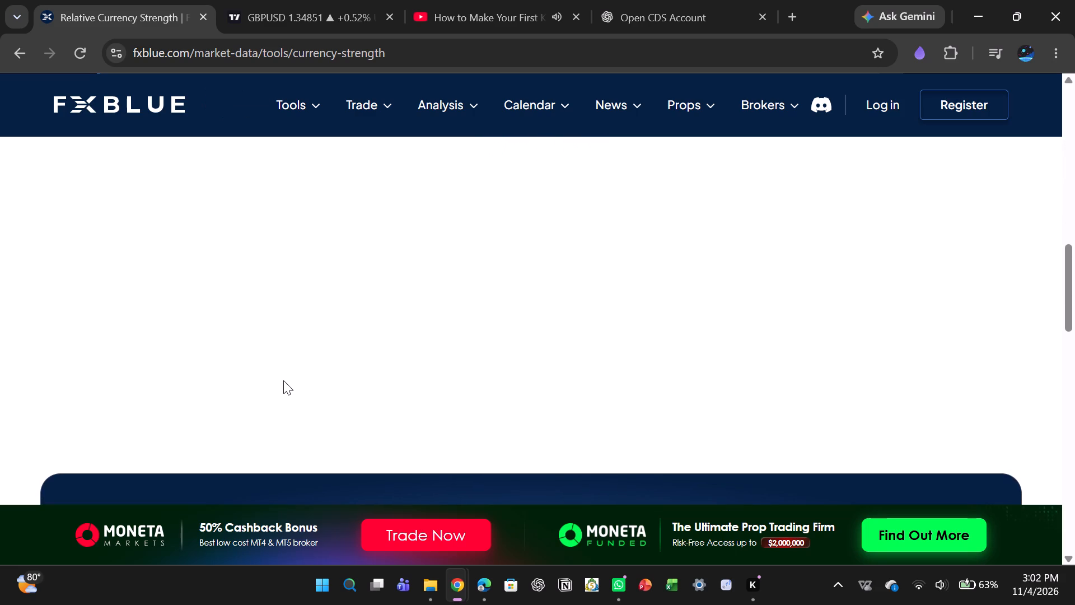
scroll(283, 380, "right", 2)
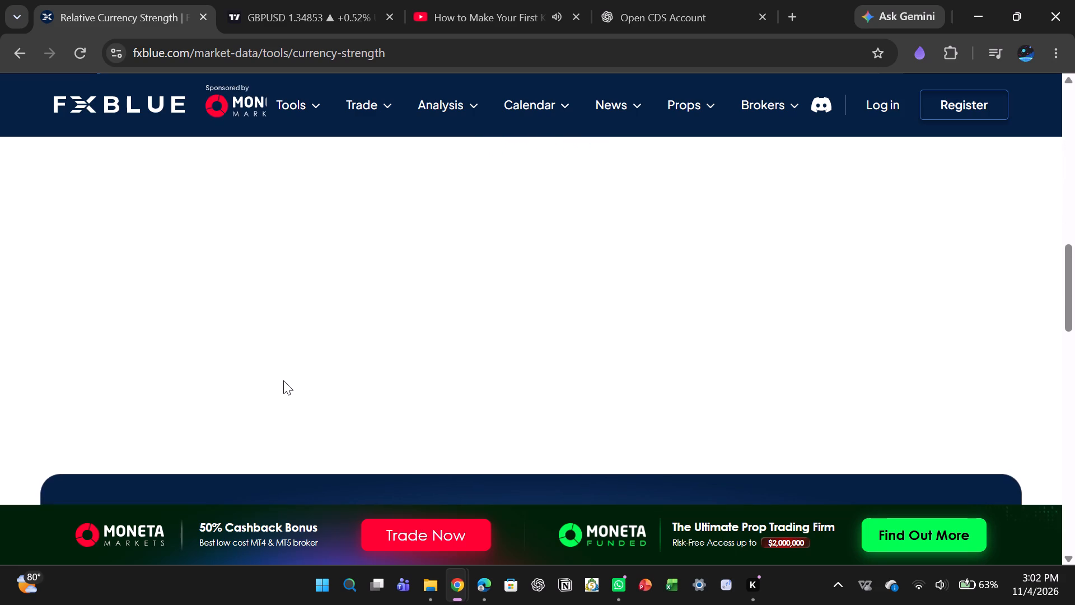
scroll(283, 380, "right", 1)
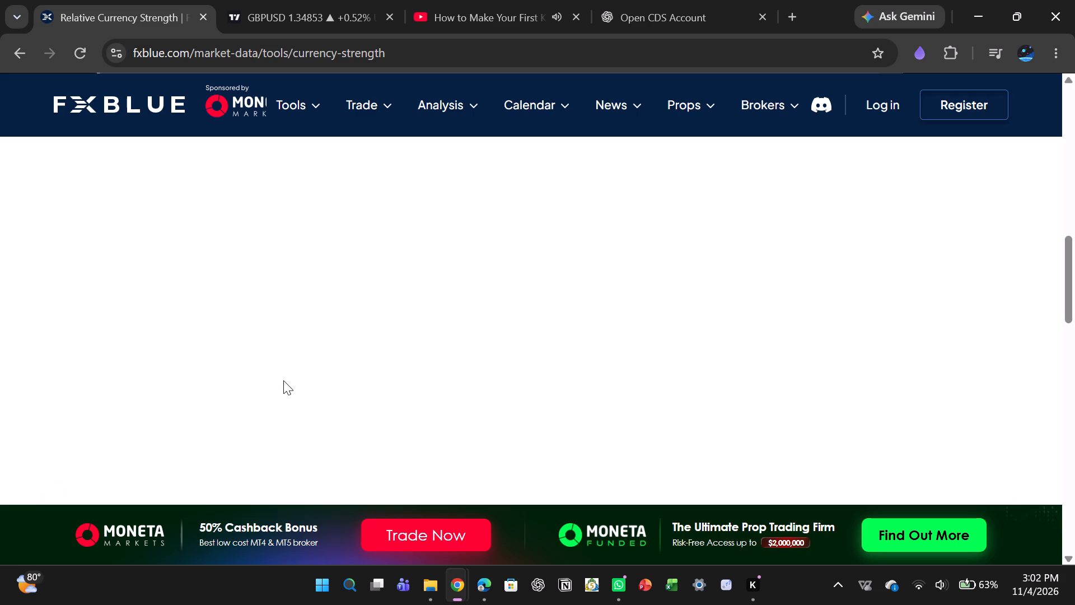
scroll(283, 380, "up", 2)
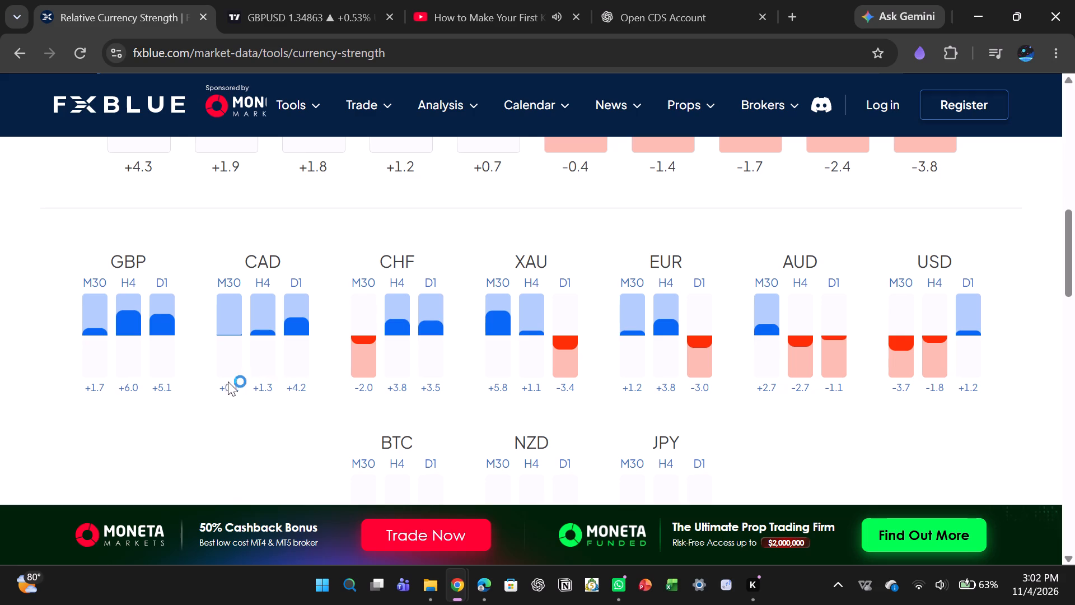
scroll(438, 283, "up", 2)
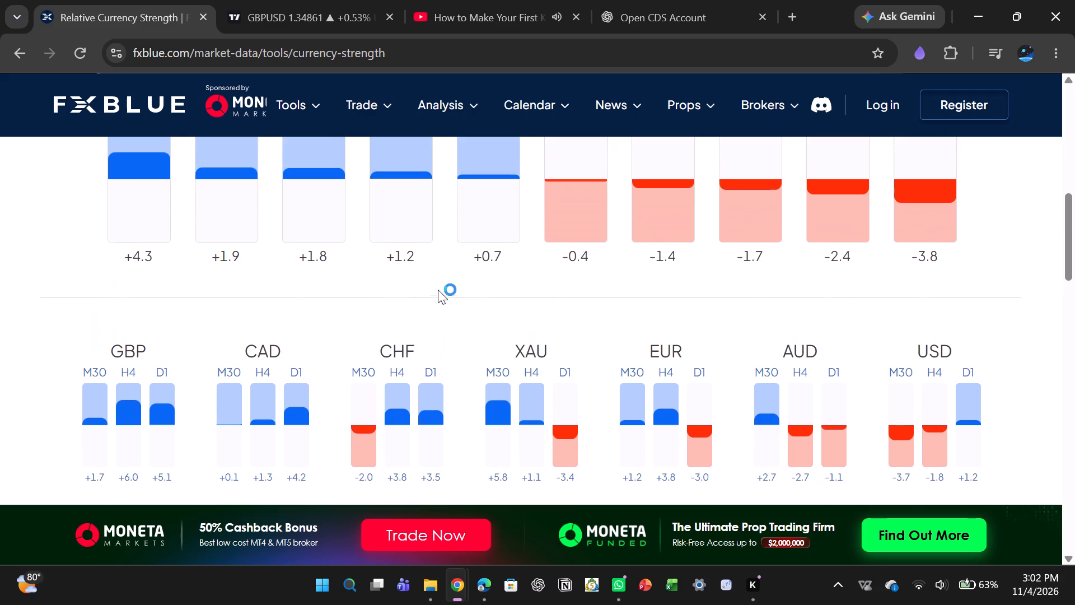
scroll(438, 290, "up", 1)
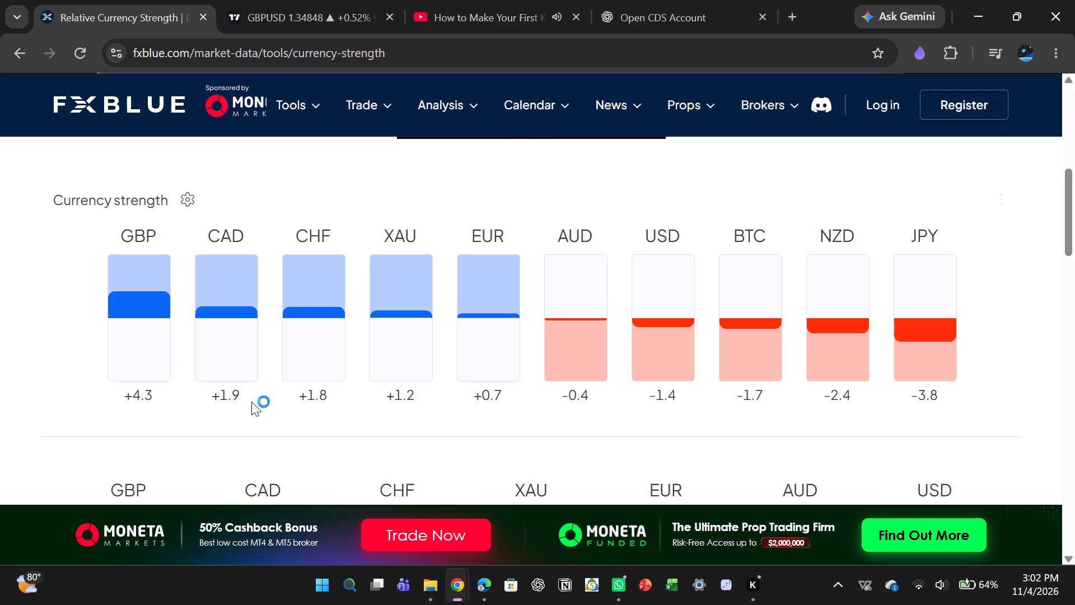
scroll(269, 414, "down", 3)
scroll(269, 414, "up", 1)
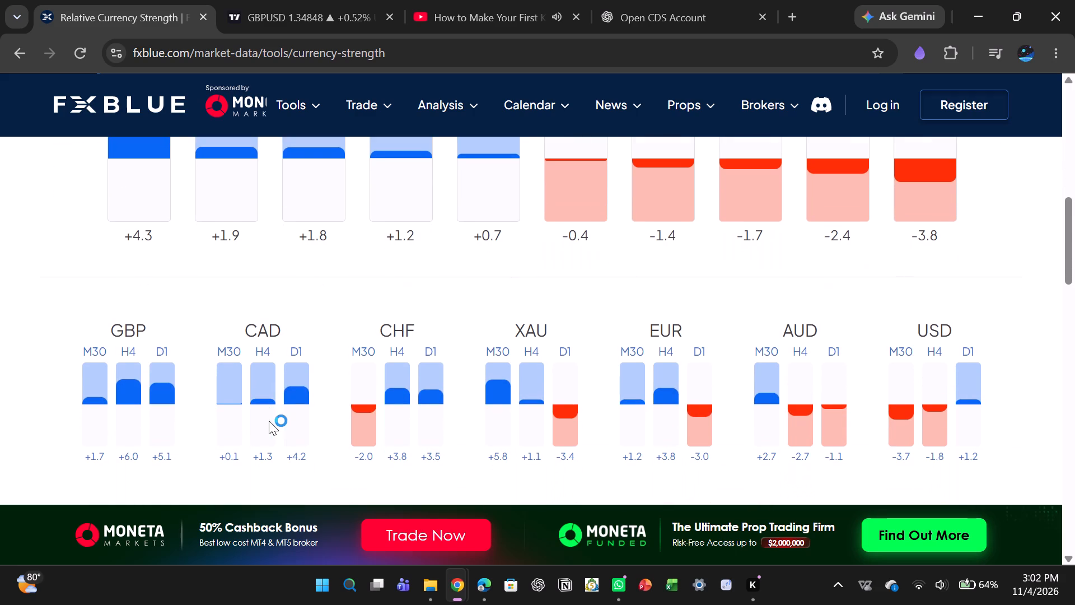
scroll(269, 421, "up", 1)
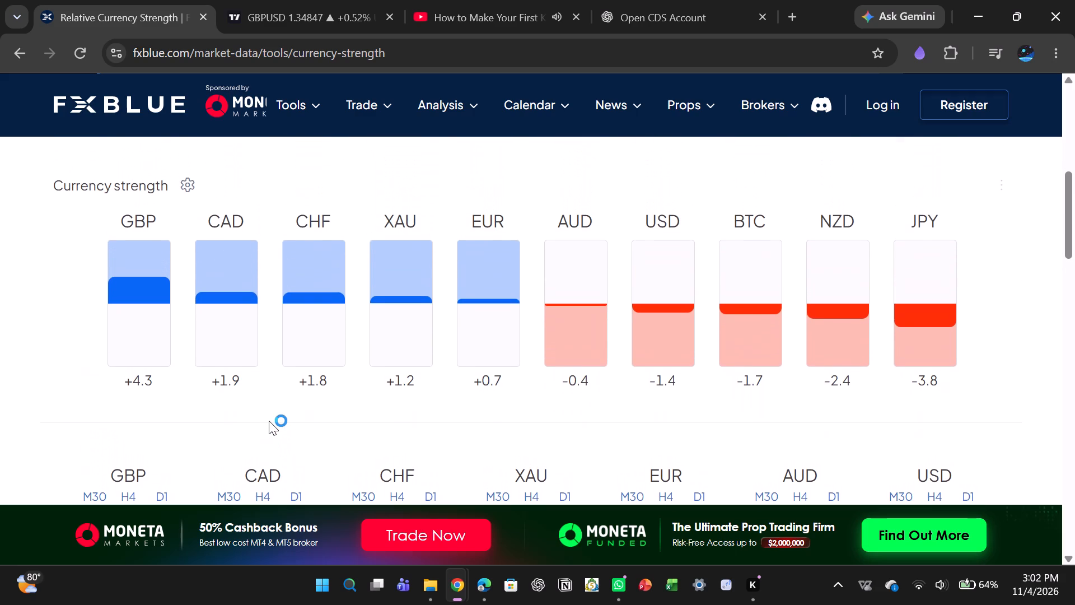
scroll(269, 421, "up", 2)
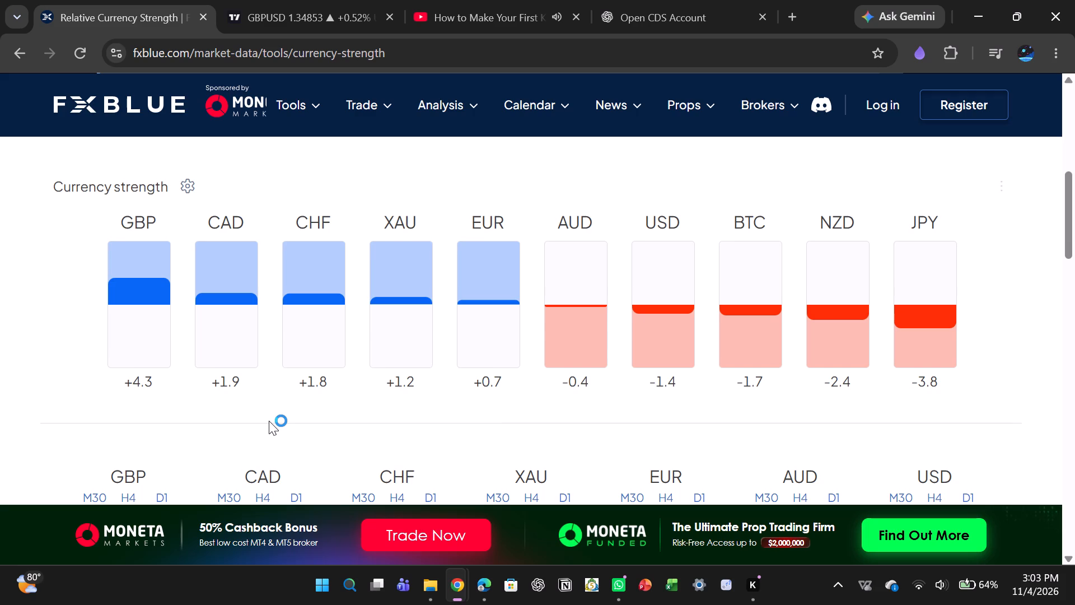
scroll(269, 414, "up", 1)
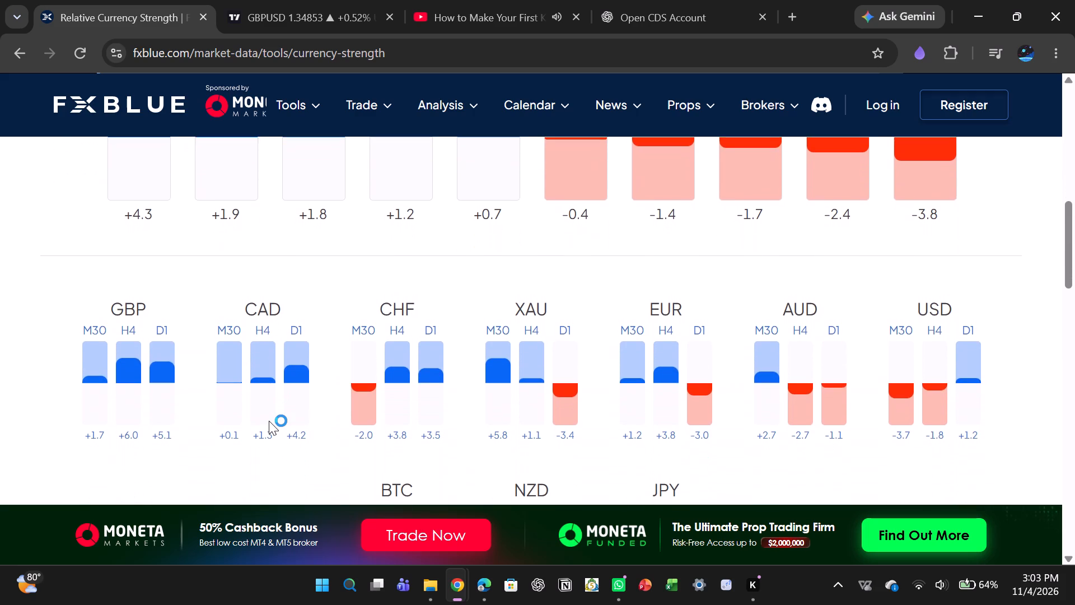
scroll(269, 421, "up", 1)
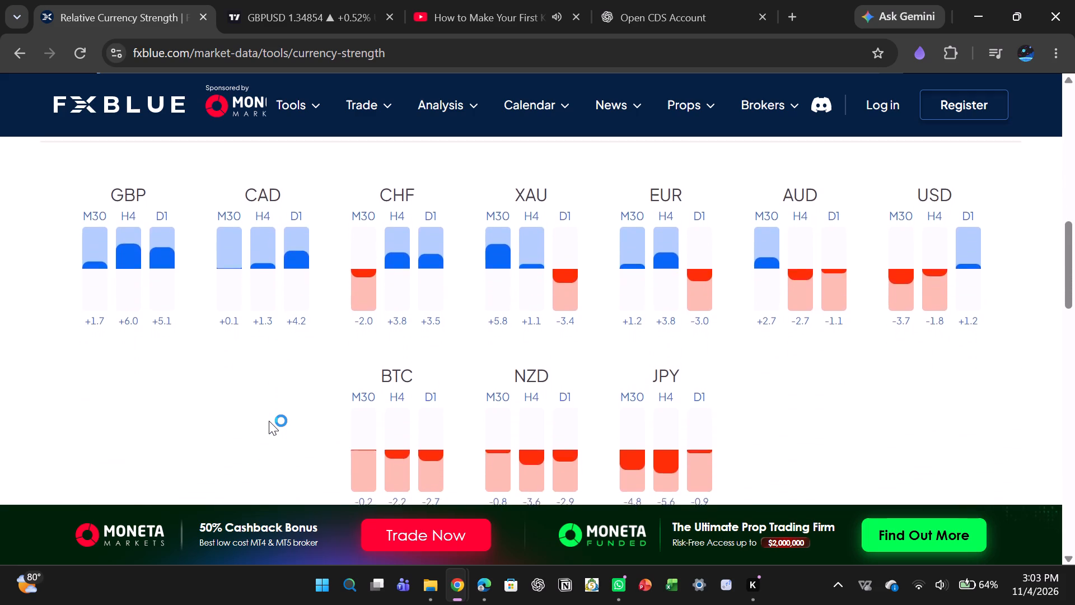
scroll(269, 421, "up", 1)
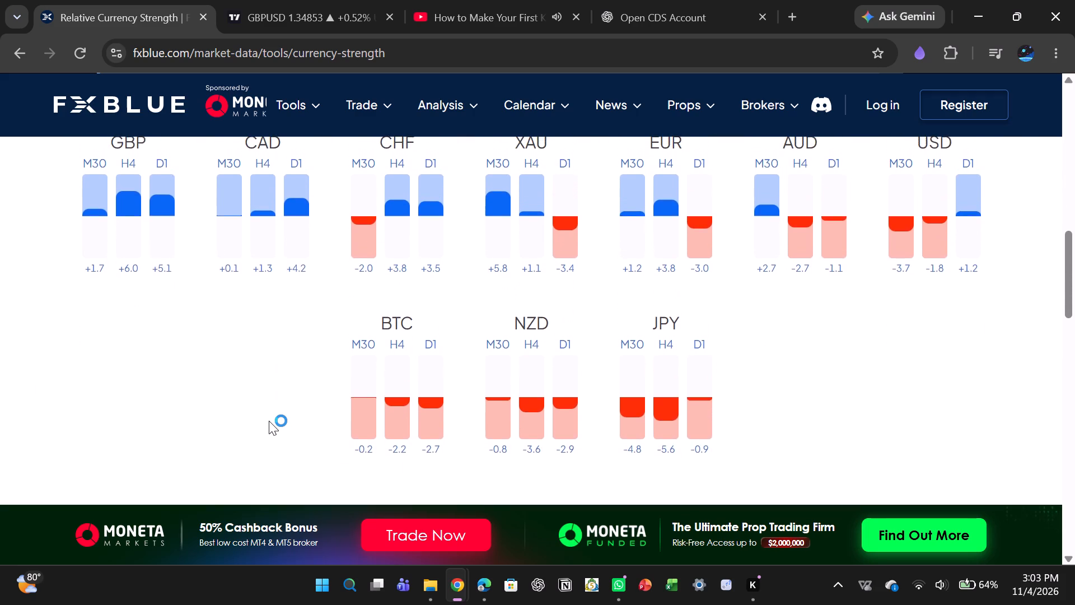
scroll(269, 421, "up", 1)
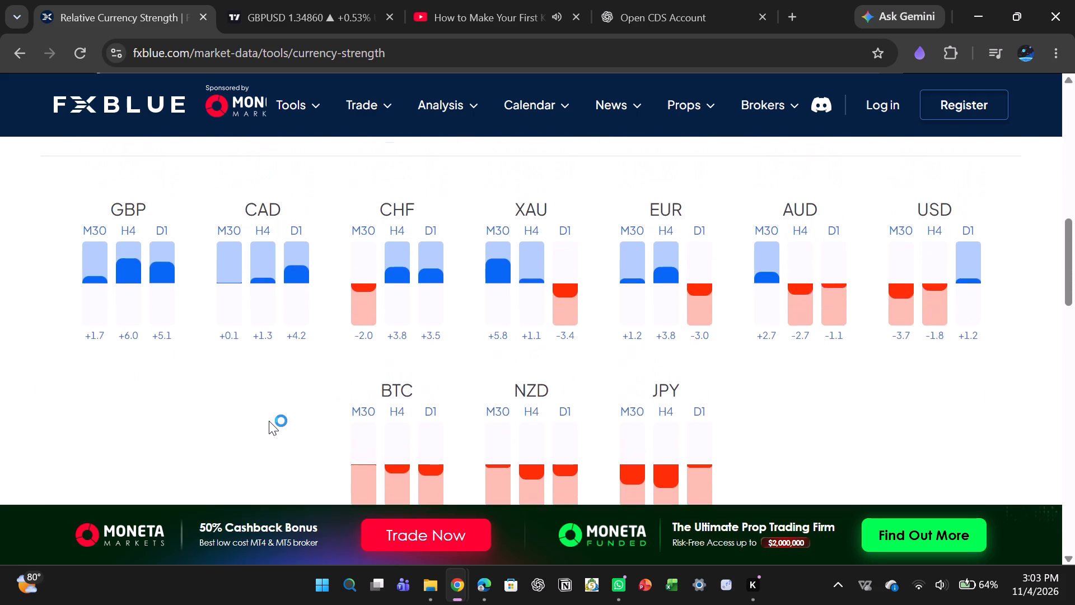
scroll(269, 421, "up", 1)
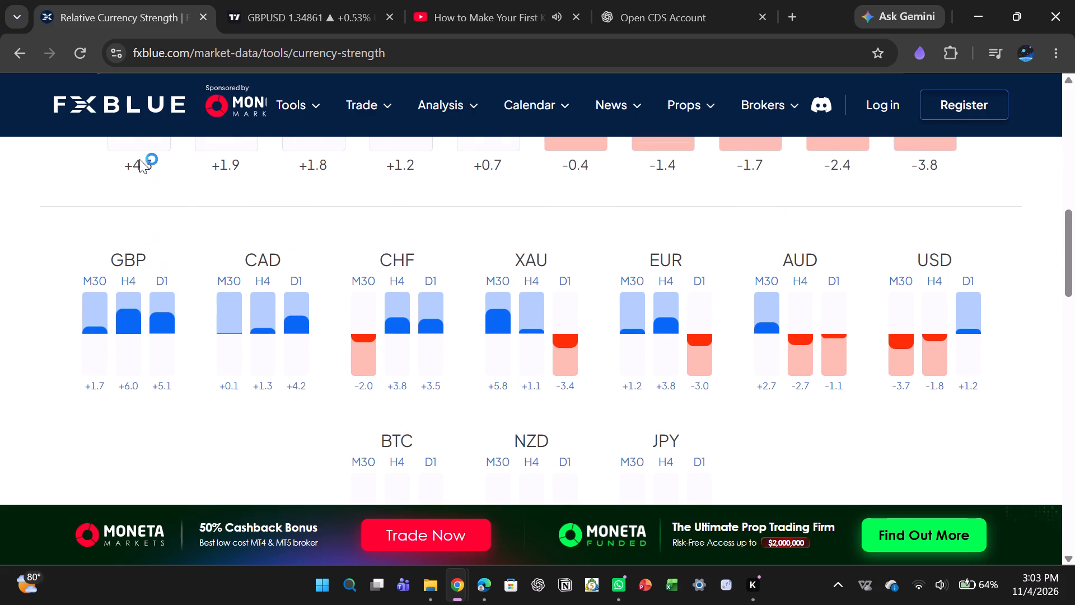
Return to the GBPUSD chart in TradingView and set its timeframe to 15 minutes.
left_click(305, 19)
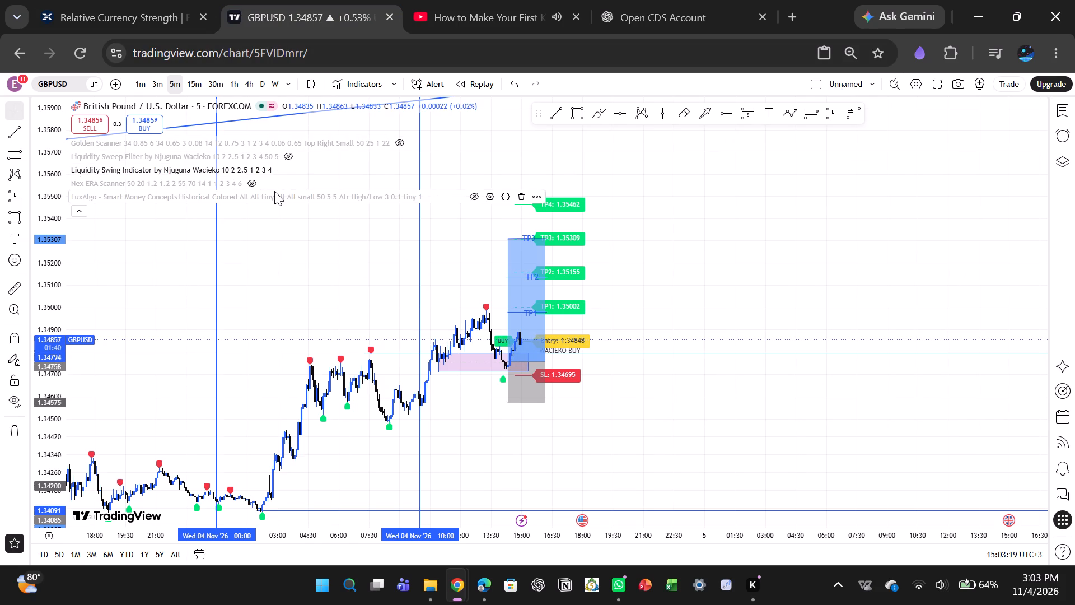
left_click(194, 87)
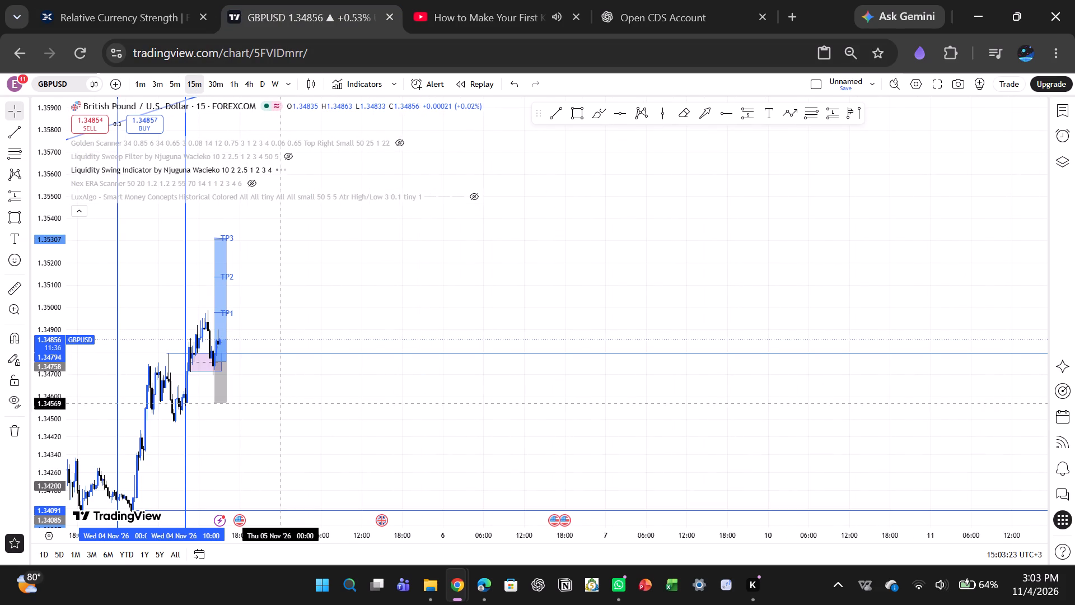
Examine the GBPUSD 15-minute price action, its swing markers and the plotted entry, stop-loss and take-profit levels.
left_click(320, 455)
left_click_drag(320, 455, 399, 449)
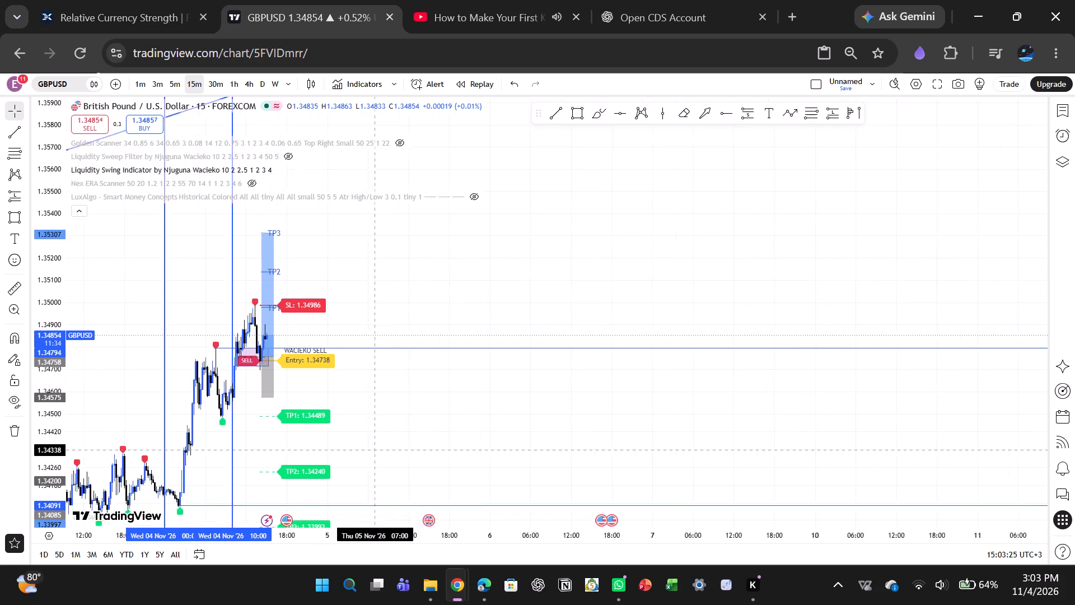
left_click_drag(399, 449, 574, 431)
left_click(581, 431)
left_click_drag(581, 431, 806, 406)
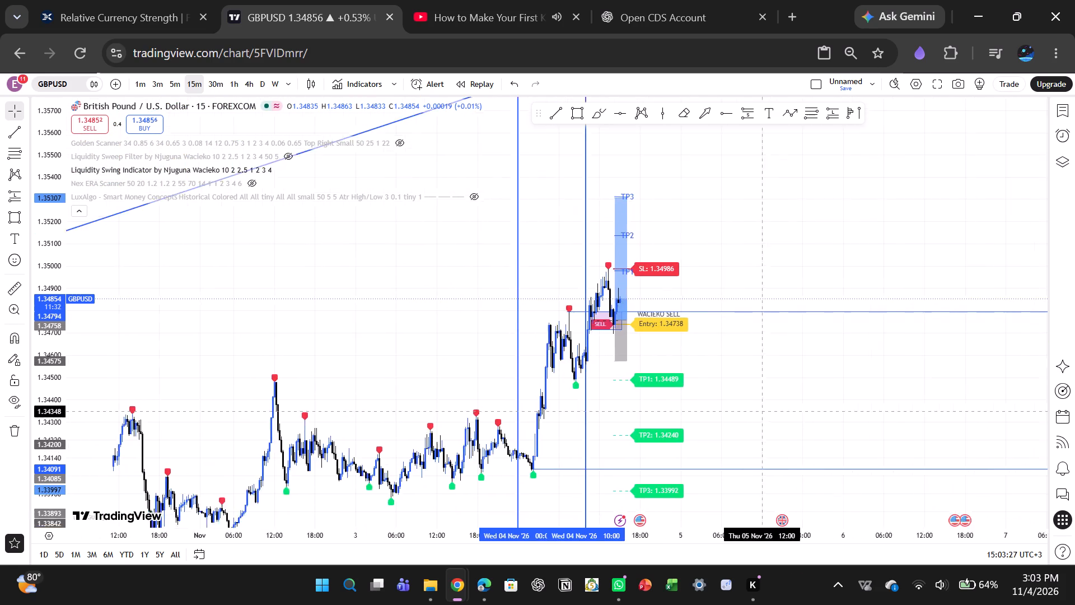
left_click_drag(806, 406, 857, 401)
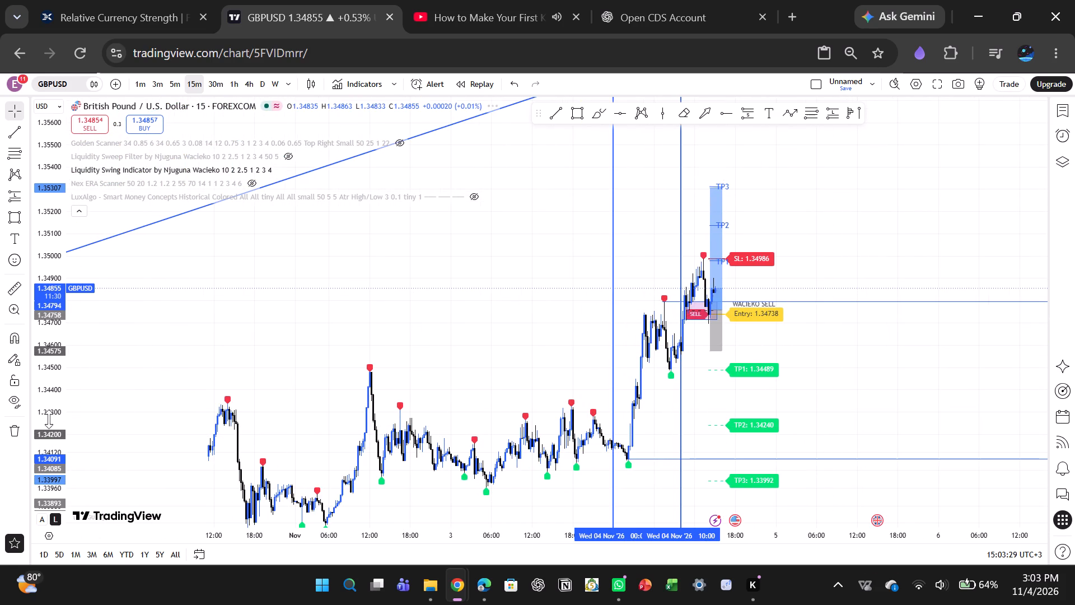
scroll(49, 419, "down", 5)
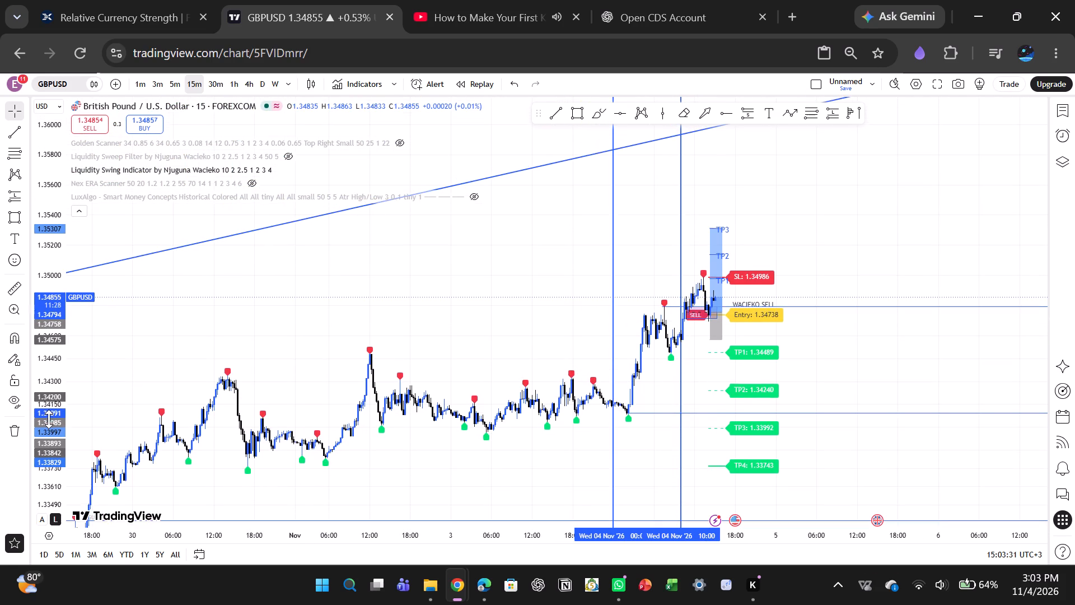
scroll(49, 419, "down", 1)
left_click_drag(419, 334, 375, 296)
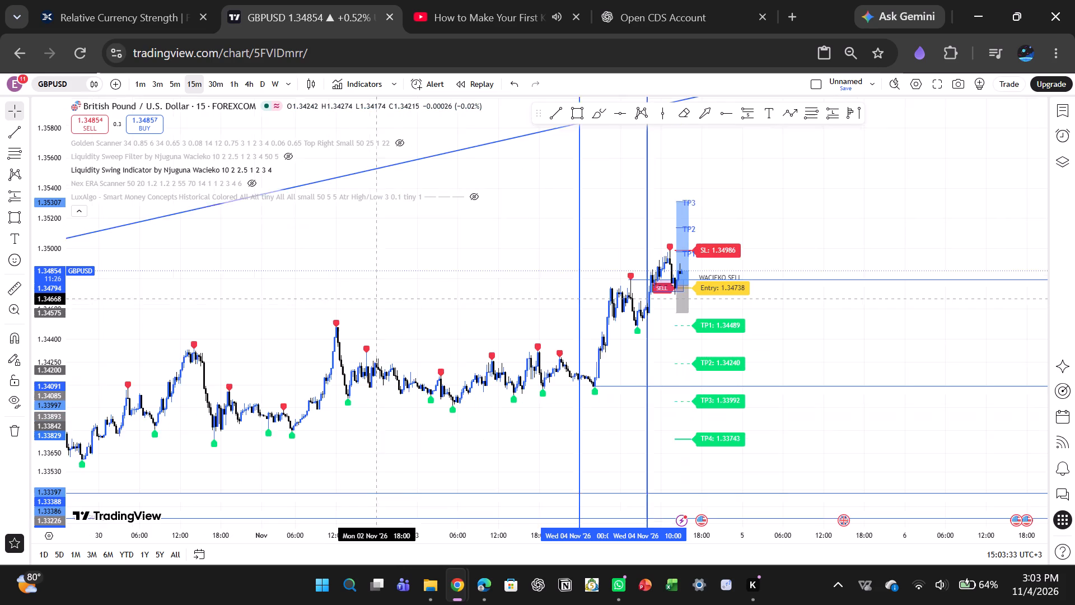
left_click_drag(375, 296, 361, 290)
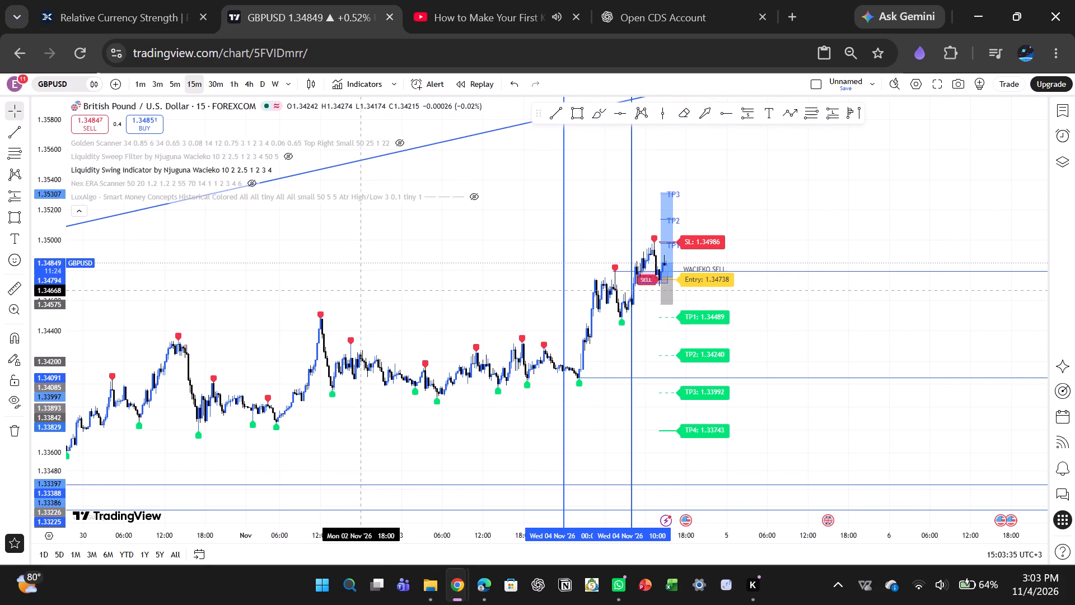
Switch the chart symbol to the FOREXCOM USDCAD forex pair.
left_click(71, 86)
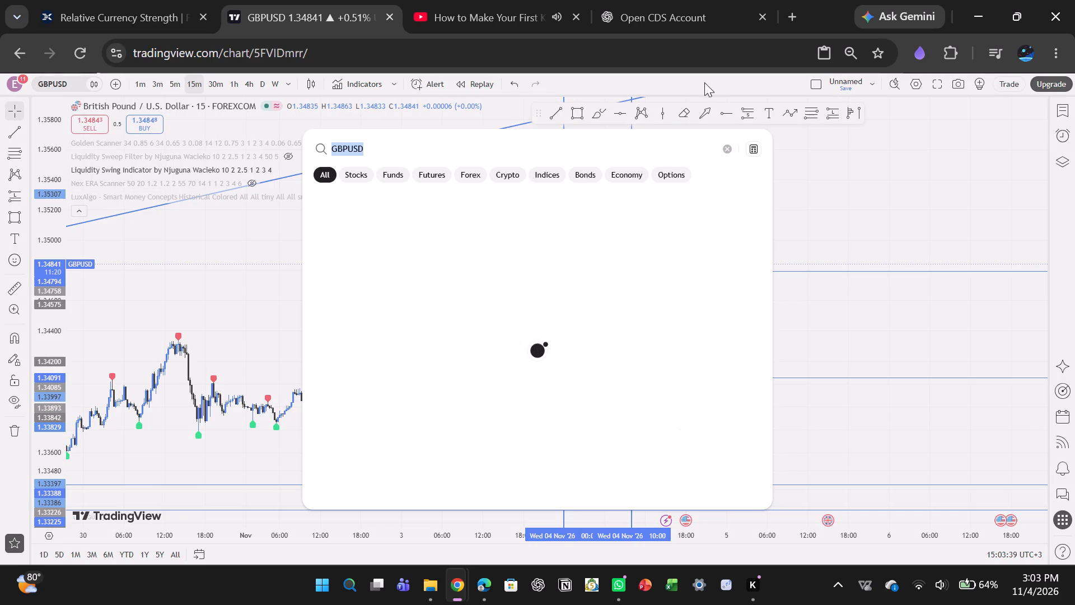
left_click(730, 150)
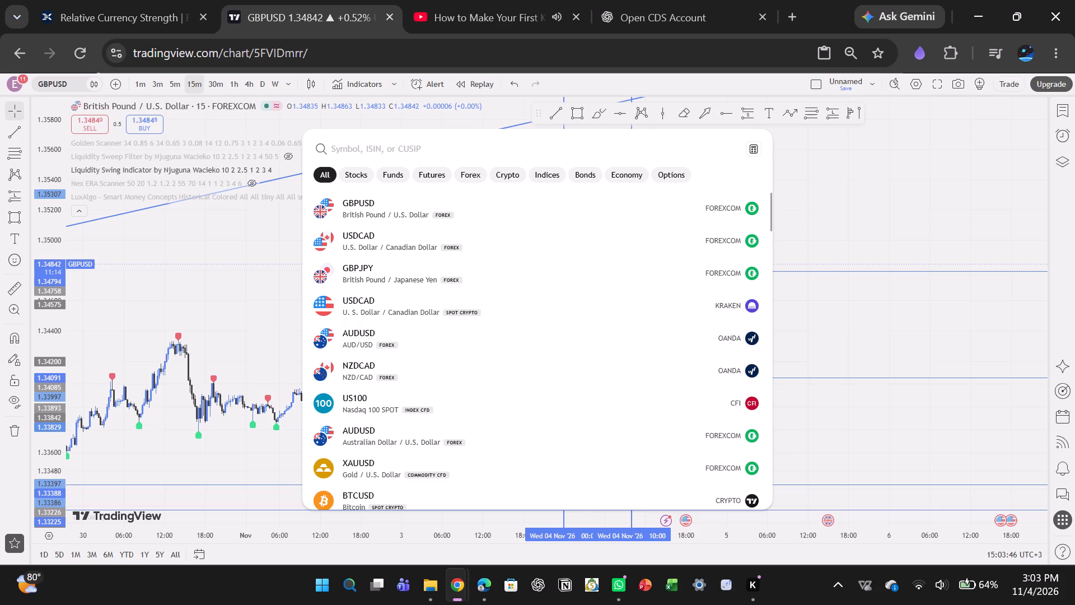
left_click(554, 241)
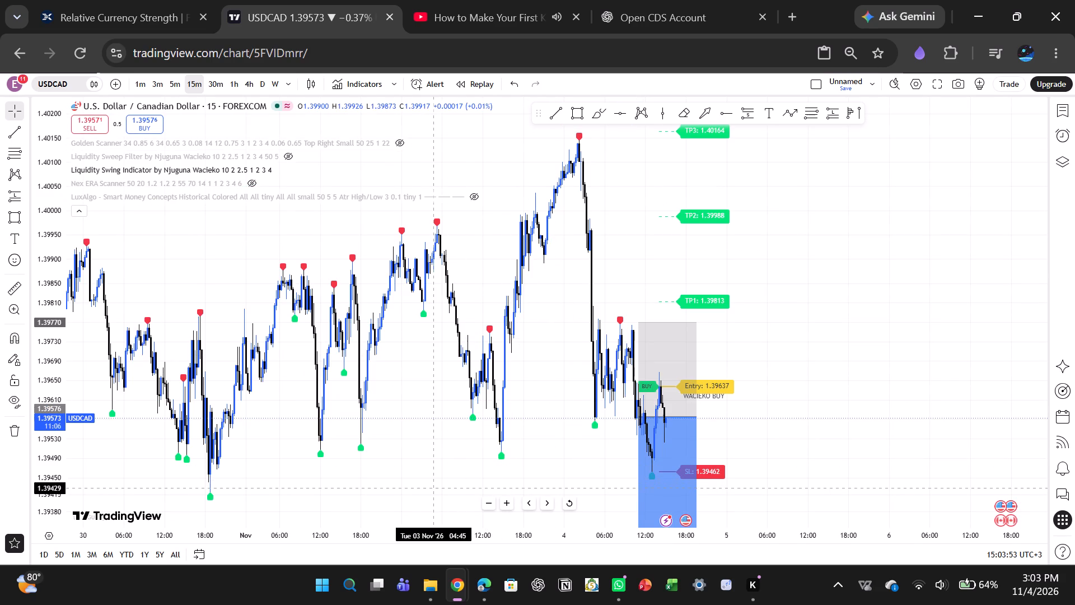
Examine the USDCAD 15-minute price action, the Liquidity Swing Indicator levels and the full extent of the short position drawing.
left_click_drag(433, 487, 481, 395)
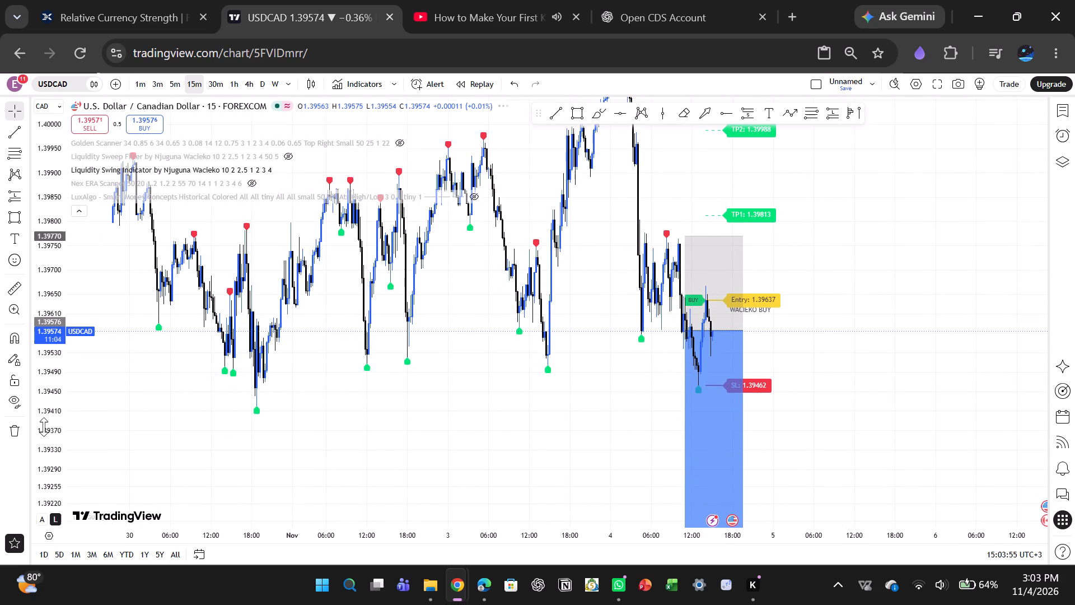
scroll(48, 427, "down", 4)
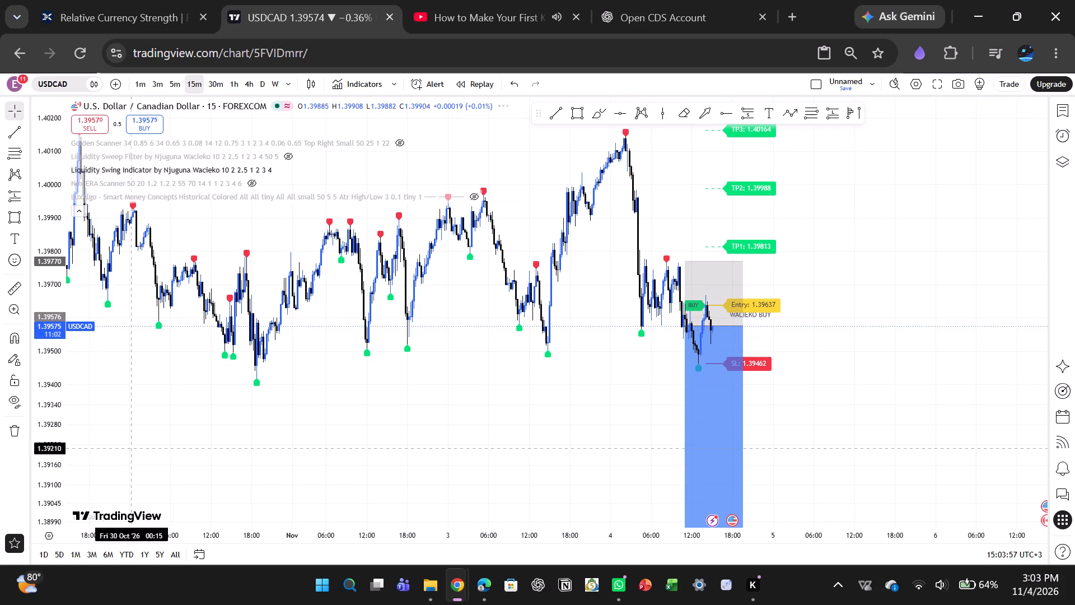
left_click_drag(310, 500, 296, 450)
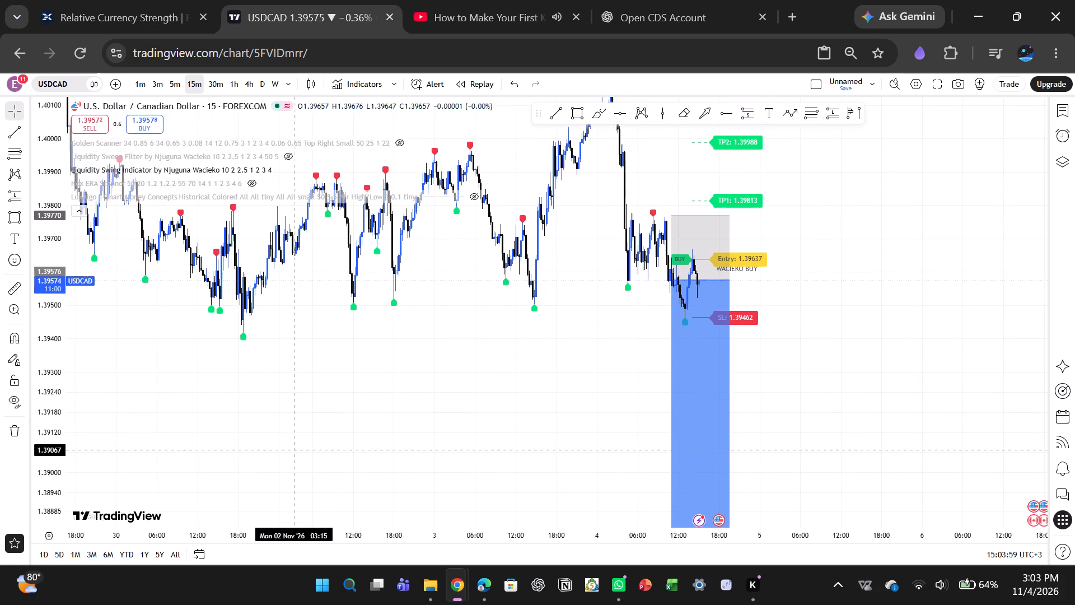
left_click_drag(448, 408, 467, 427)
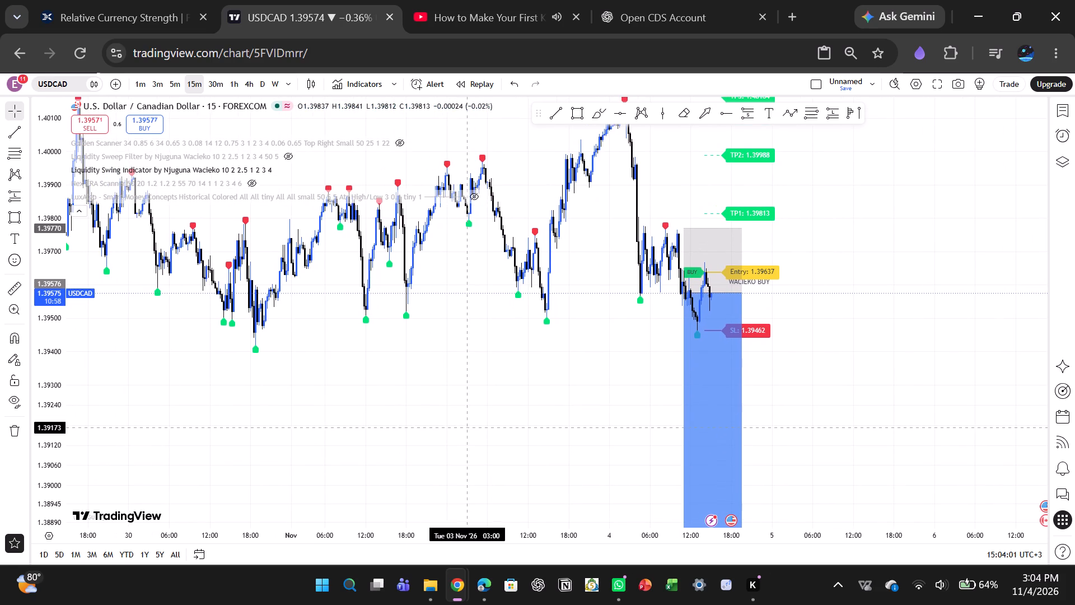
left_click_drag(467, 427, 467, 431)
scroll(52, 438, "down", 5)
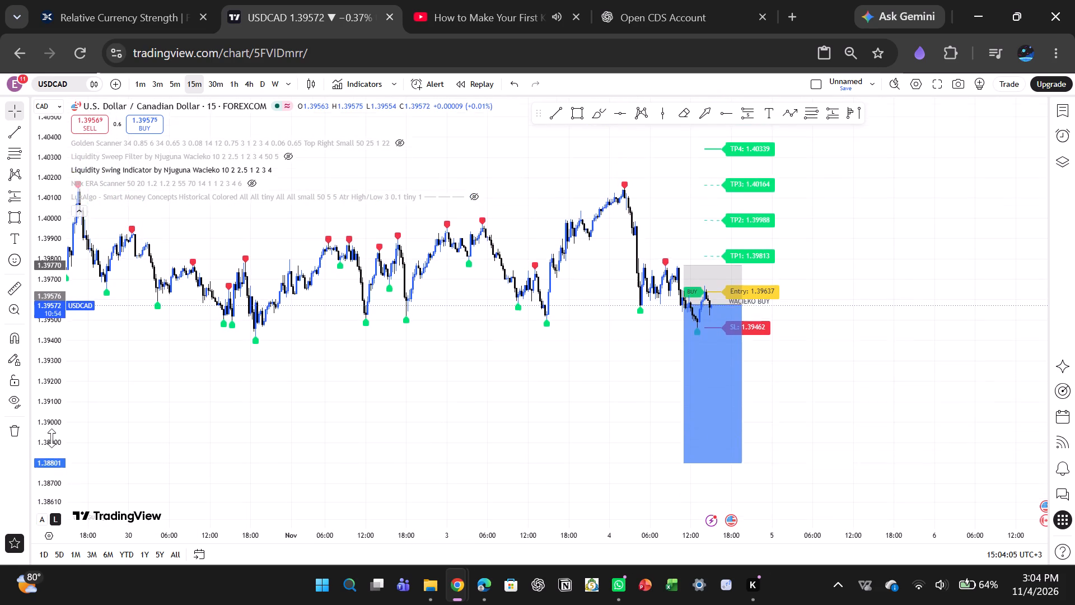
left_click_drag(320, 326, 328, 360)
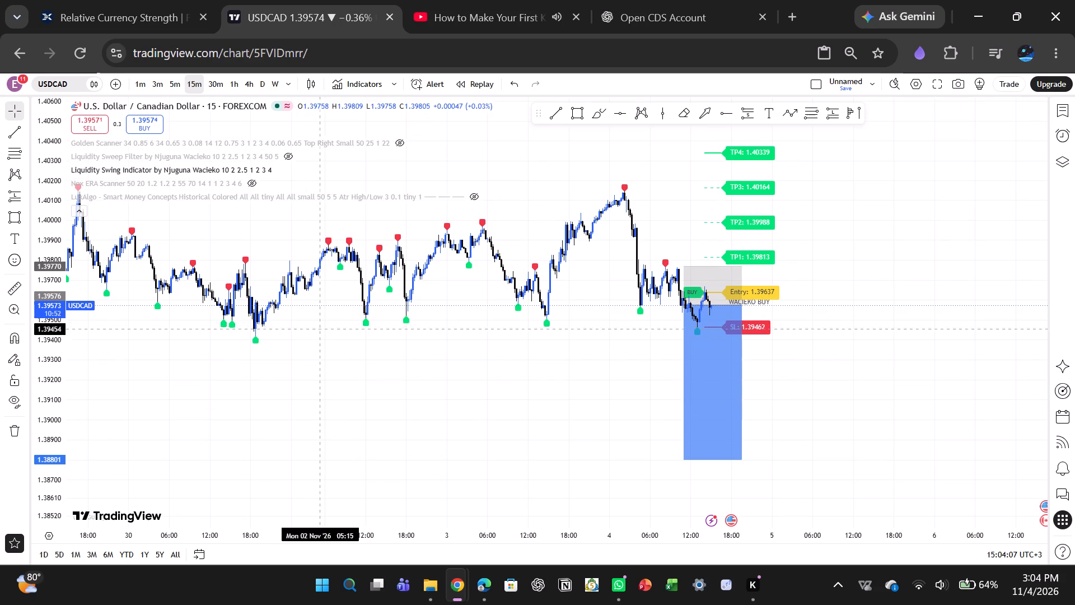
left_click_drag(328, 360, 330, 375)
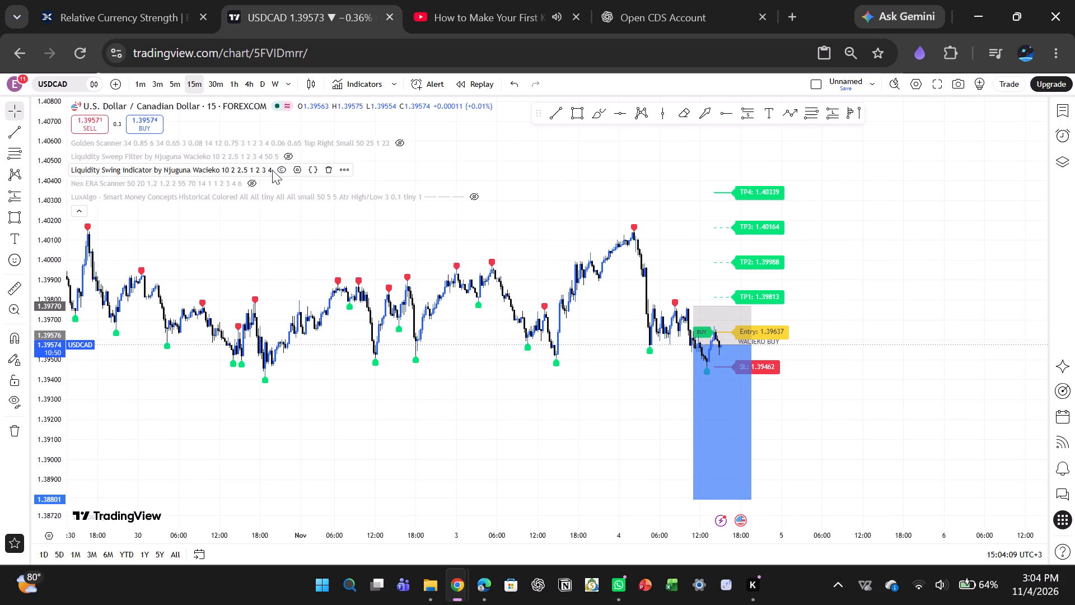
Hide the Liquidity Swing Indicator and show the Liquidity Sweep Filter on the USDCAD chart.
left_click(276, 169)
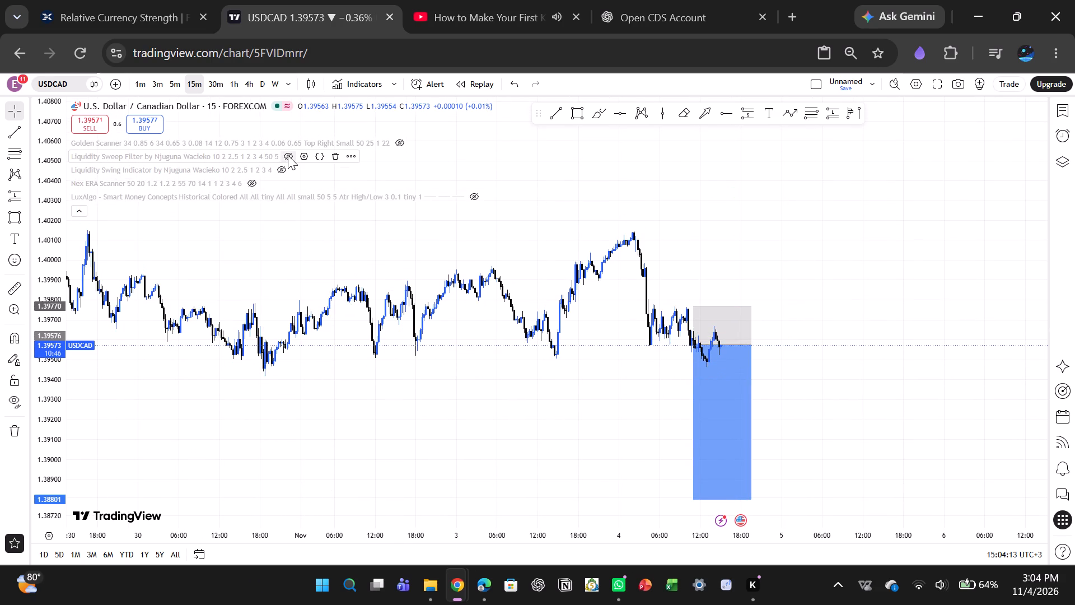
left_click(286, 156)
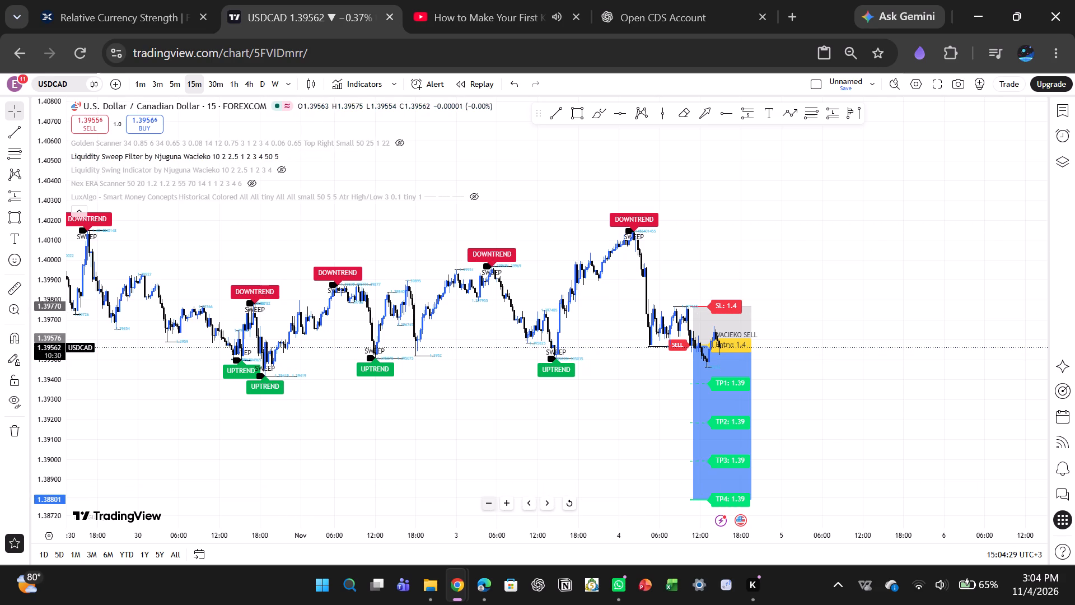
Examine the Liquidity Sweep Filter's trend labels and its entry, stop-loss and take-profit levels on the USDCAD chart.
left_click(507, 502)
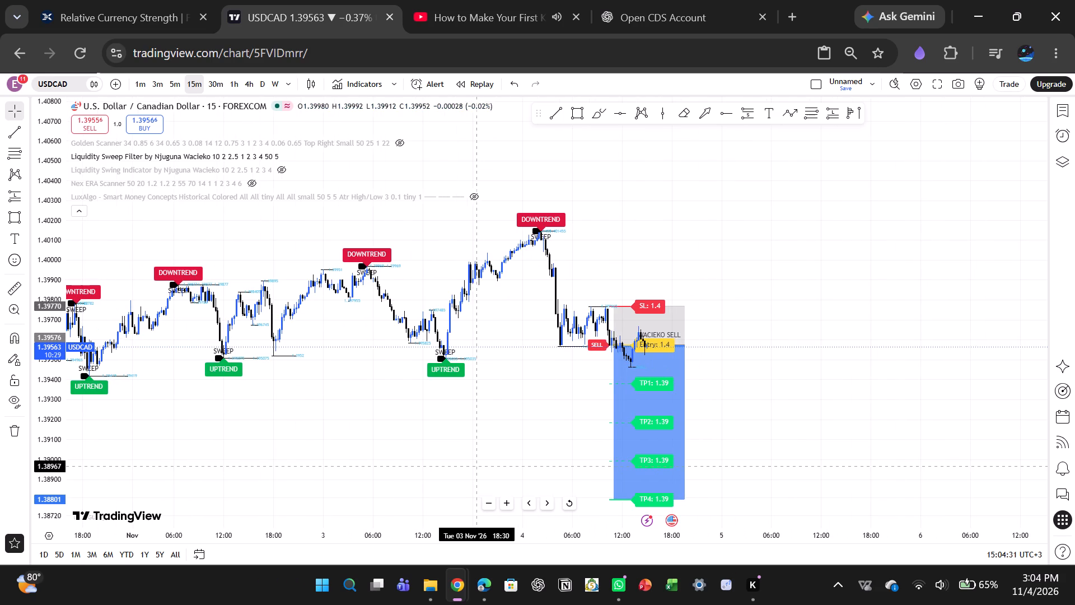
left_click_drag(476, 466, 474, 385)
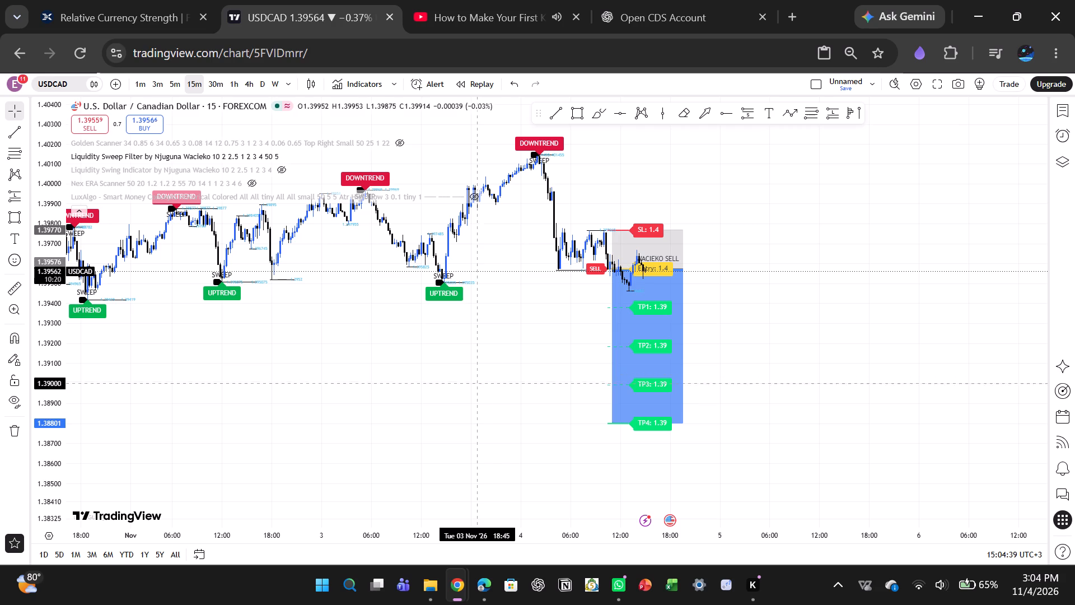
left_click(324, 362)
left_click_drag(324, 362, 398, 422)
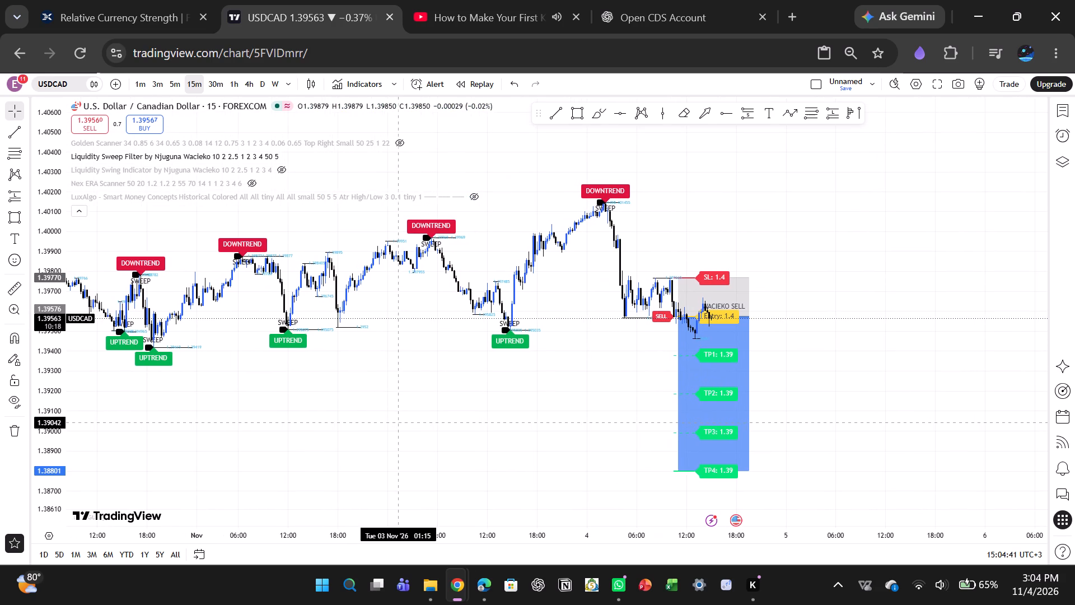
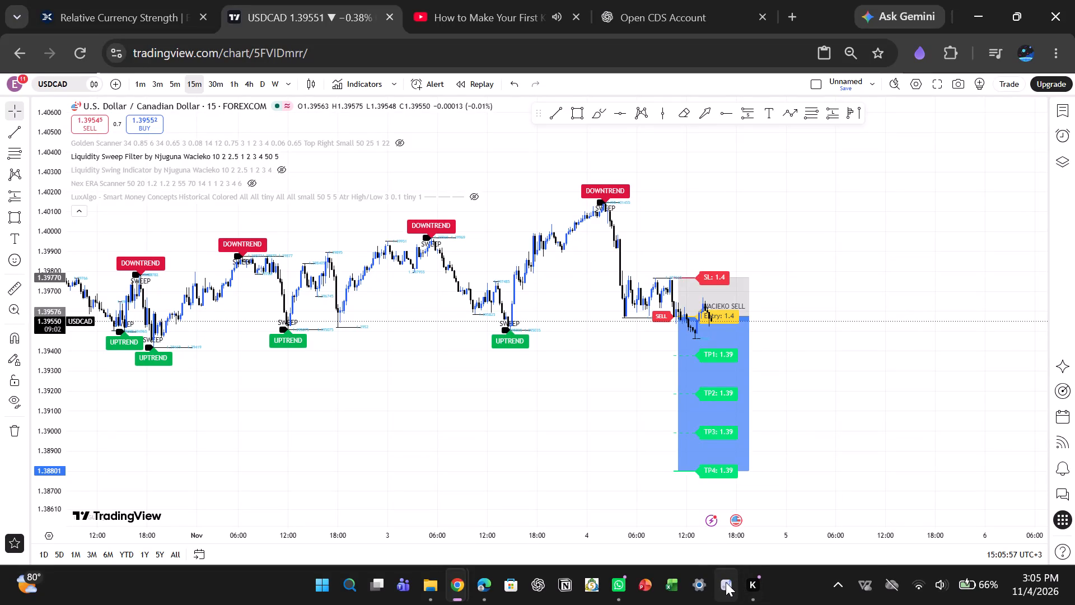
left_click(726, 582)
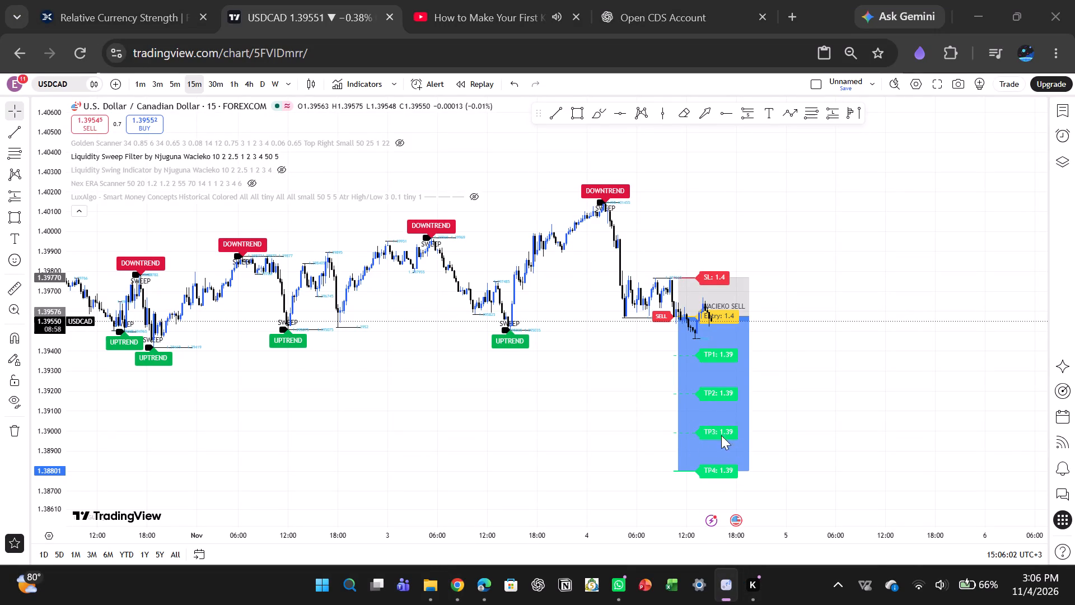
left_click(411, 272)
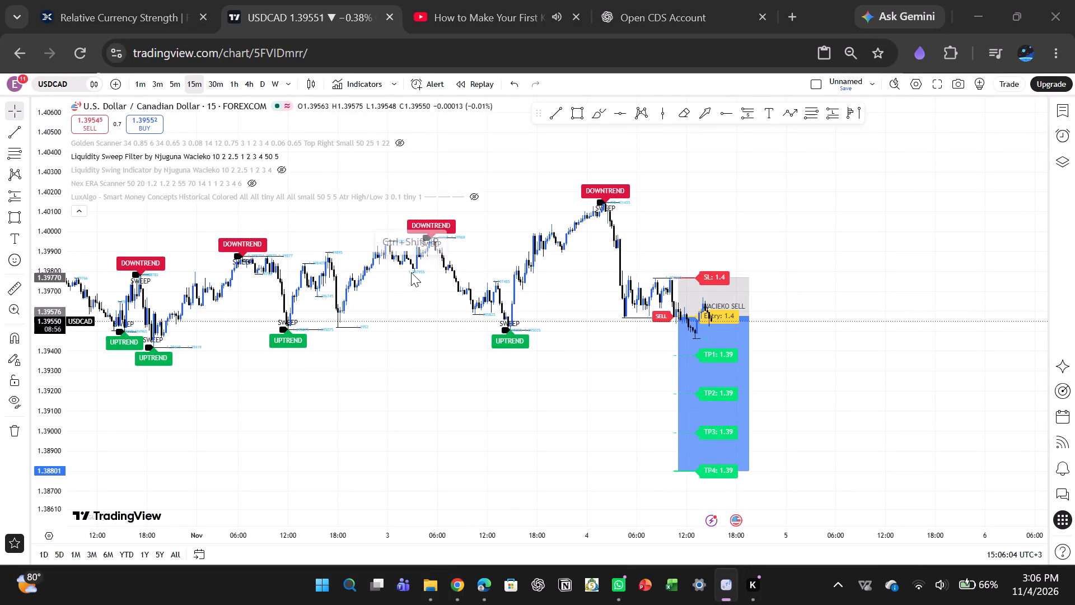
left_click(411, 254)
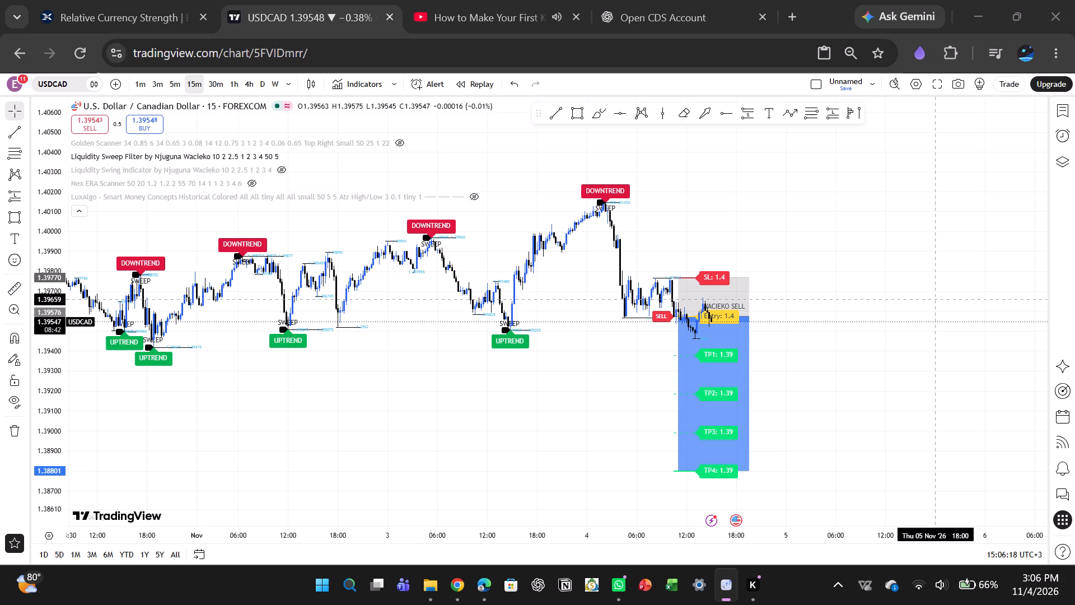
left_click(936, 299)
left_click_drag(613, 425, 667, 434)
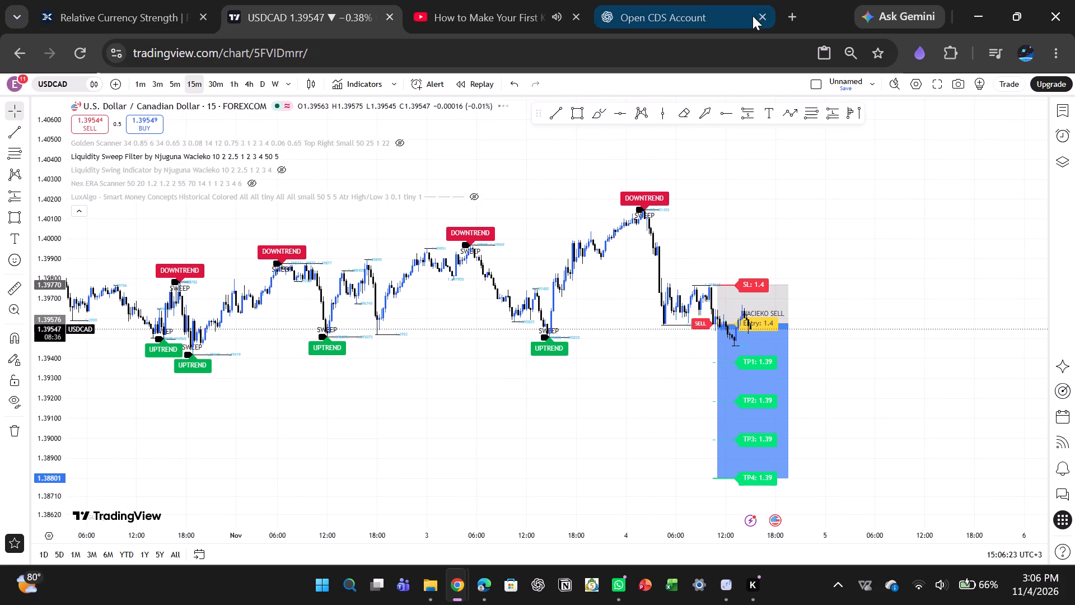
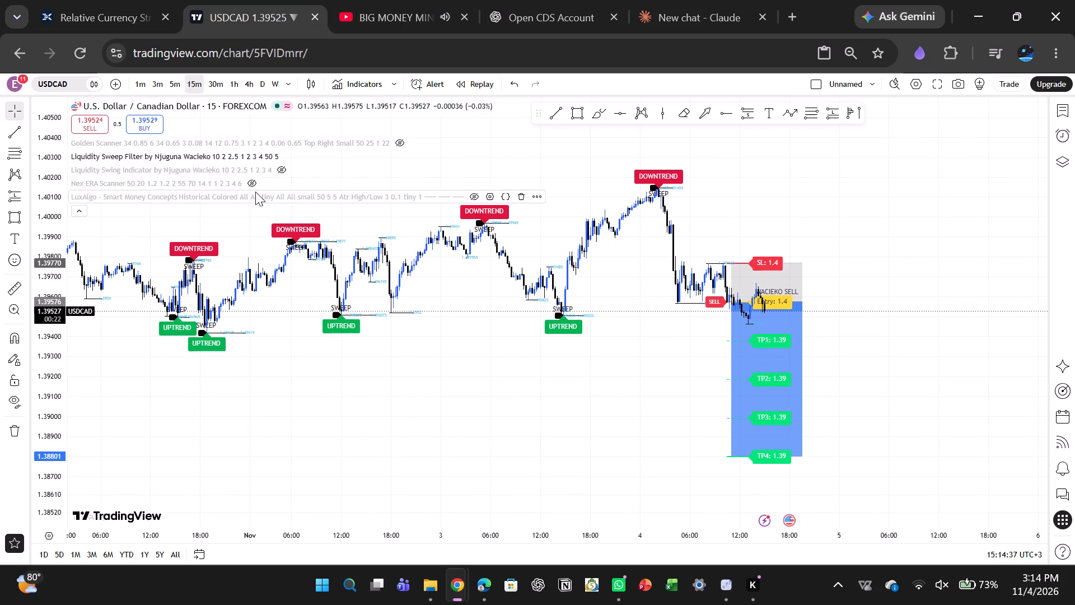
left_click(291, 155)
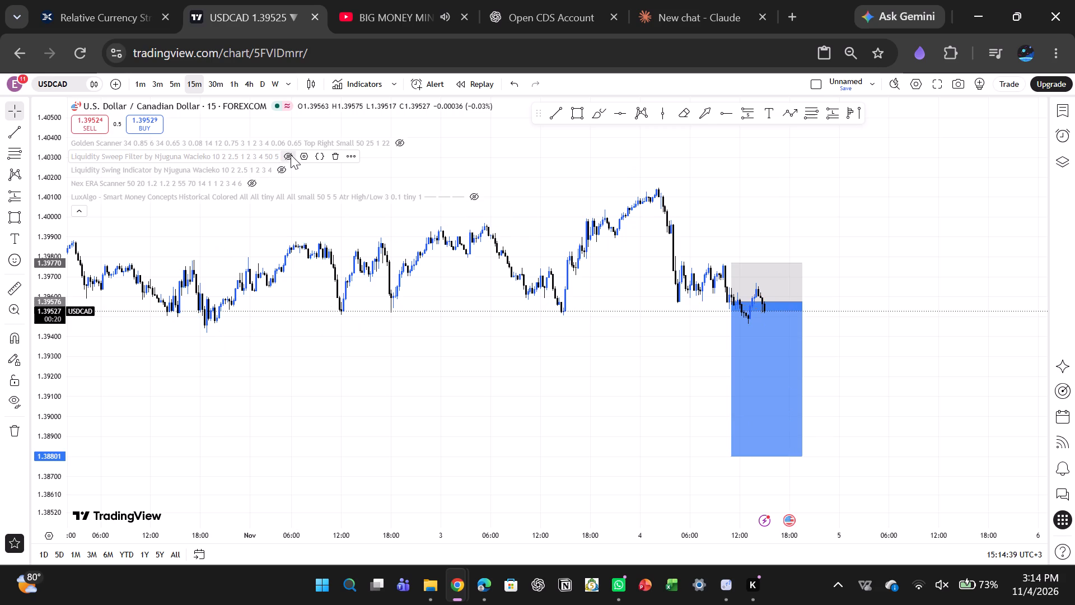
left_click_drag(434, 406, 440, 397)
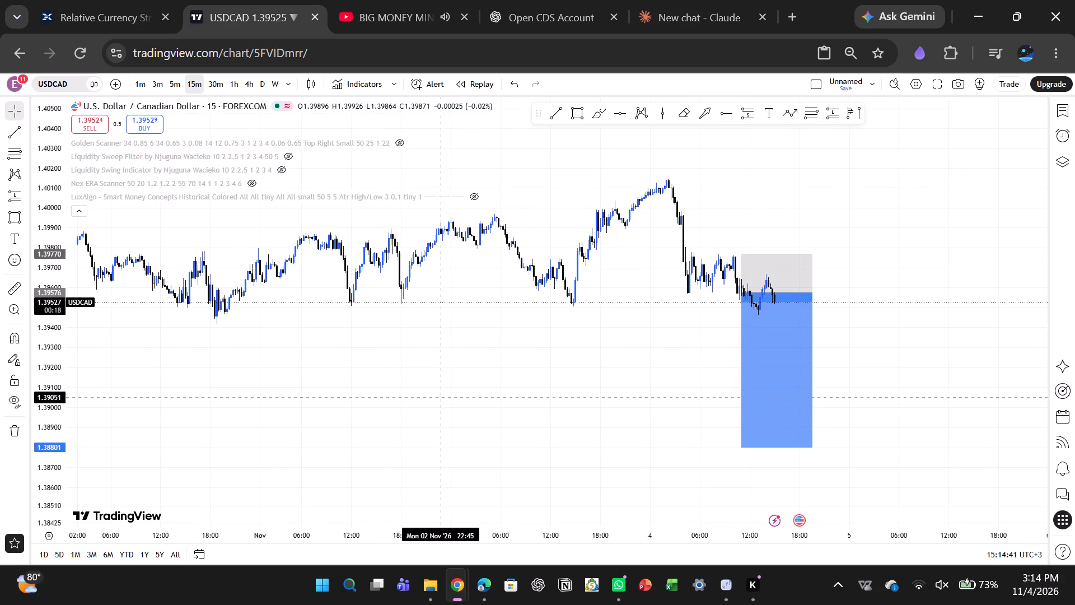
left_click_drag(440, 397, 440, 398)
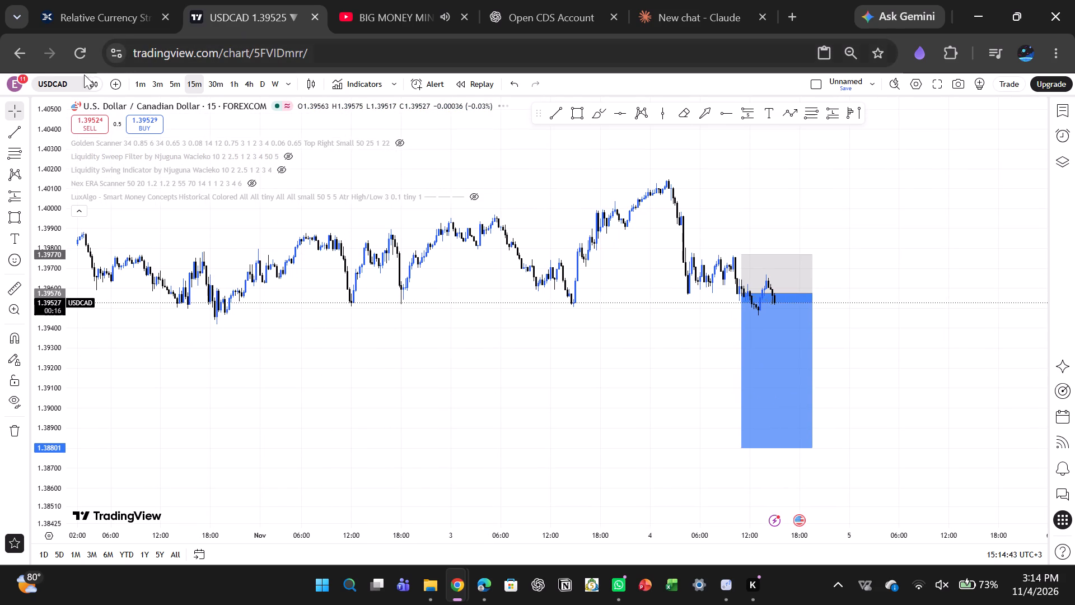
Change the chart symbol to the FOREXCOM GBPUSD forex pair and bring its recent price action and drawn trade setup into view.
left_click(72, 78)
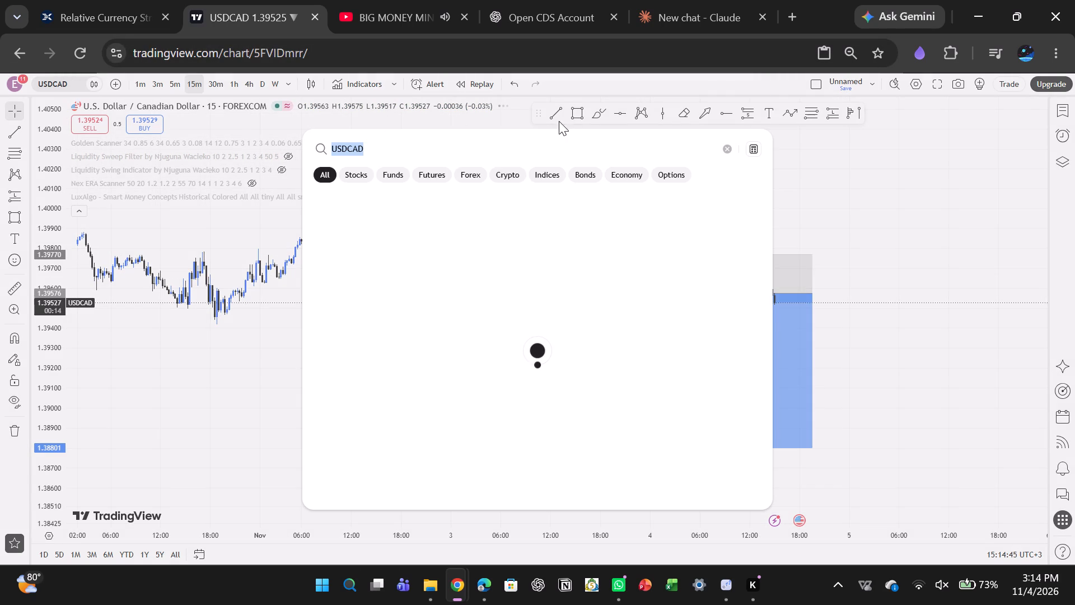
left_click(724, 149)
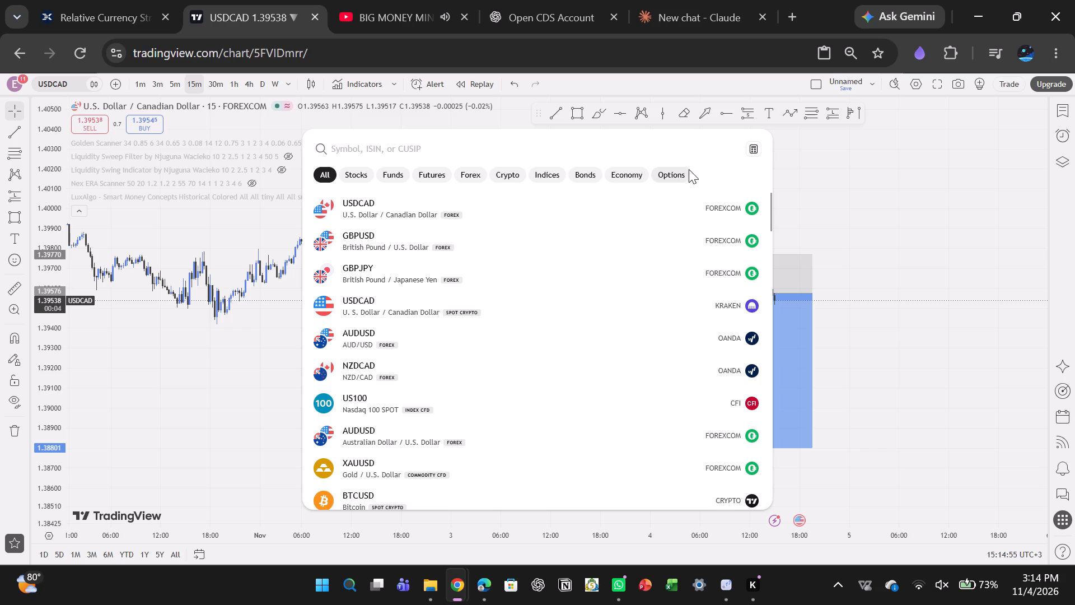
left_click(537, 241)
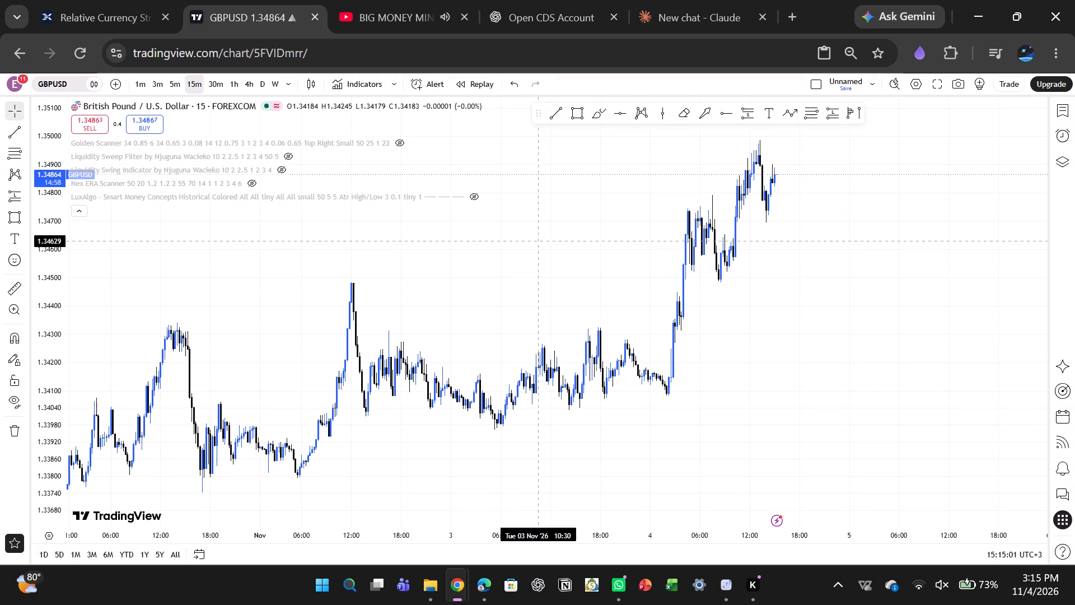
left_click_drag(568, 213, 560, 258)
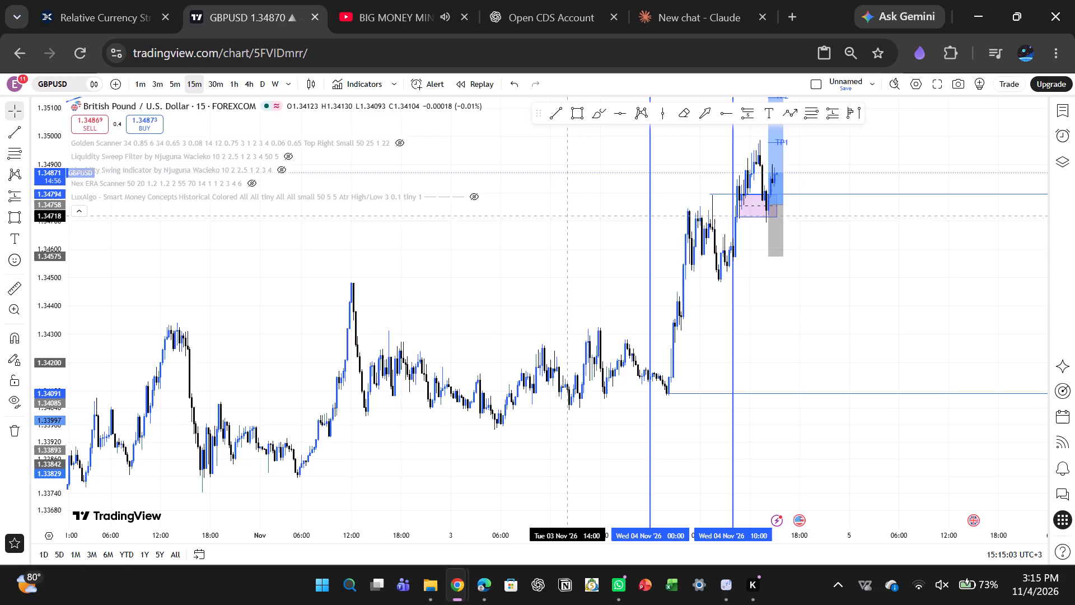
left_click_drag(560, 258, 550, 306)
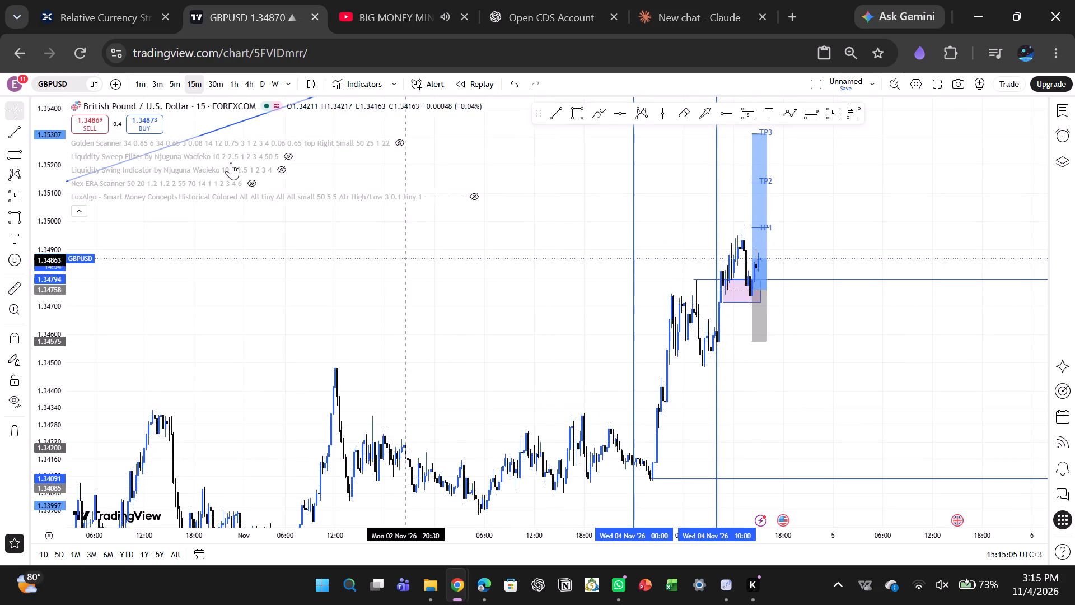
Set the GBPUSD chart to the 5-minute timeframe and examine the latest candles around the marked long position and demand zone.
left_click(178, 85)
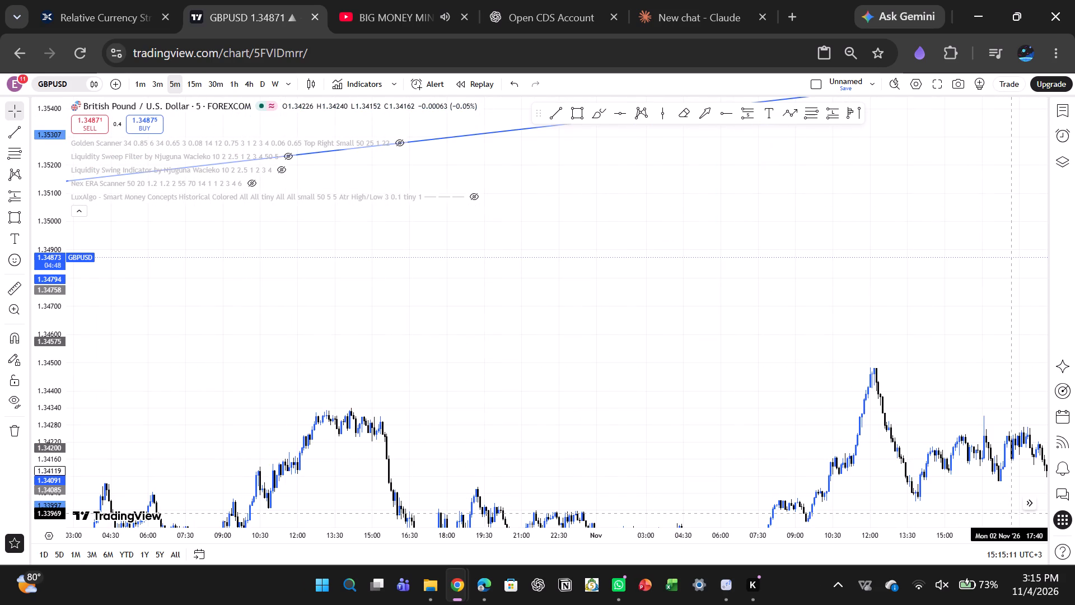
left_click(1029, 506)
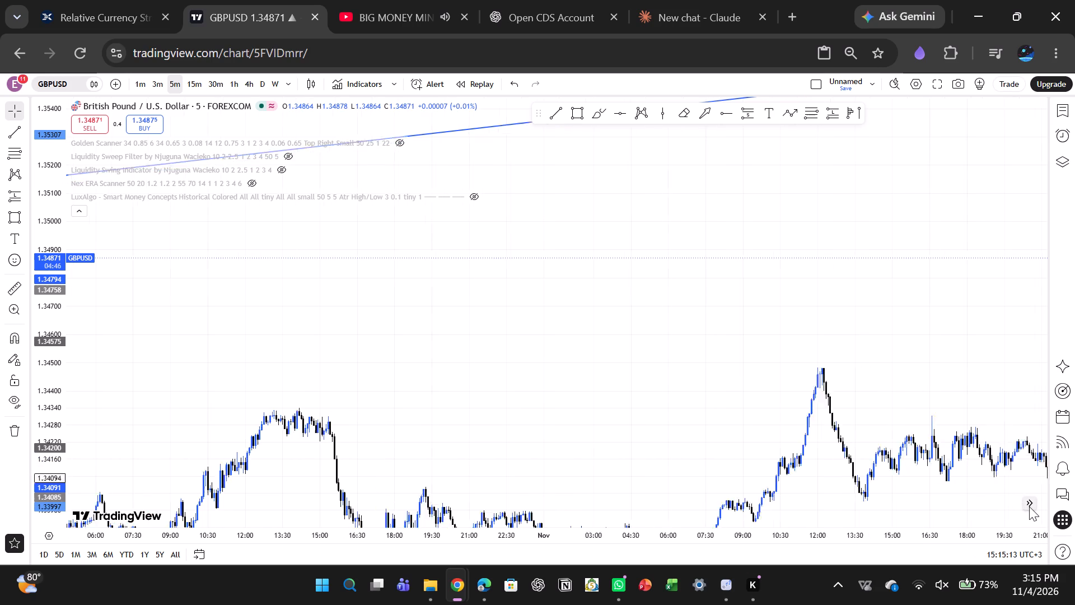
left_click_drag(969, 430, 768, 394)
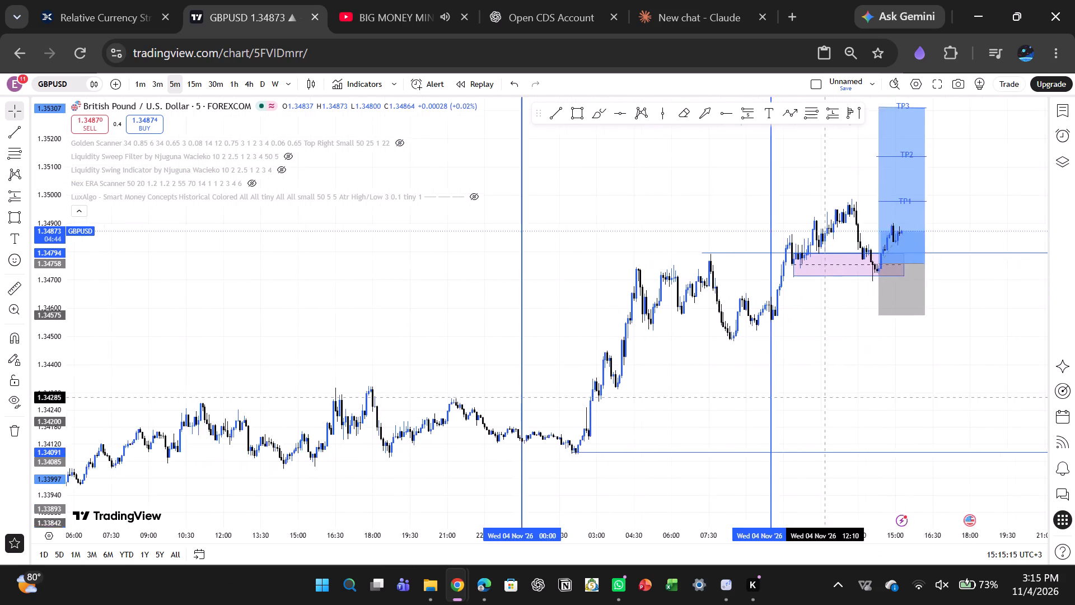
left_click_drag(768, 394, 609, 420)
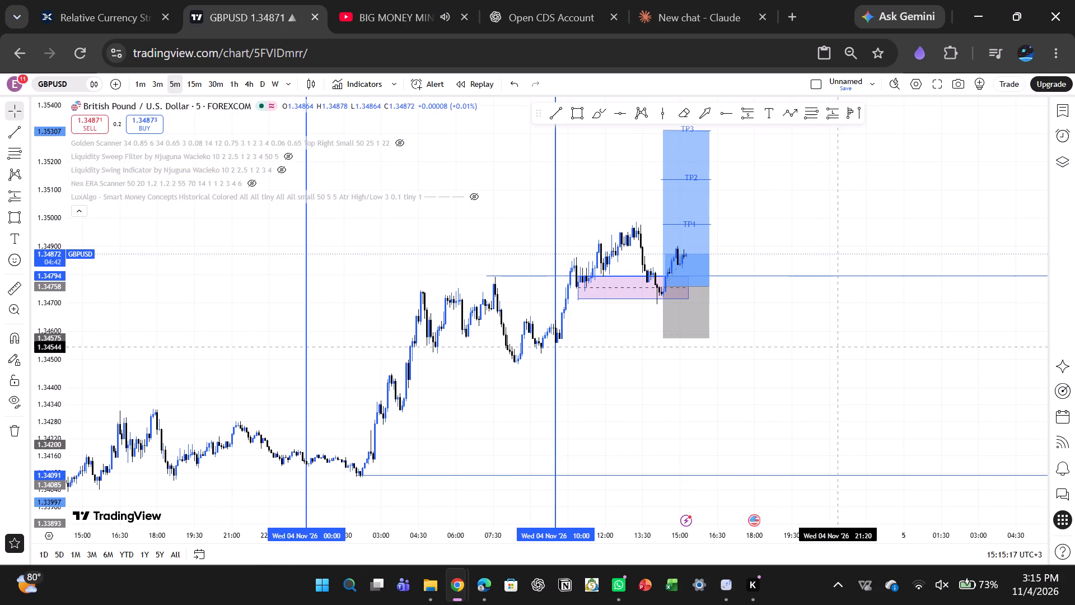
left_click_drag(823, 326, 829, 381)
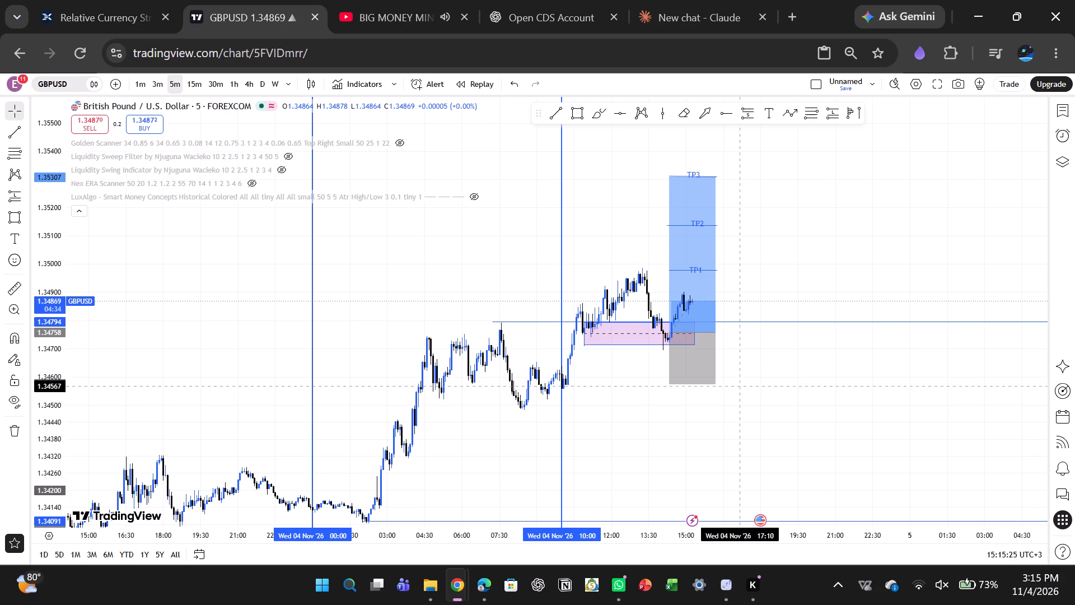
left_click_drag(674, 454, 798, 339)
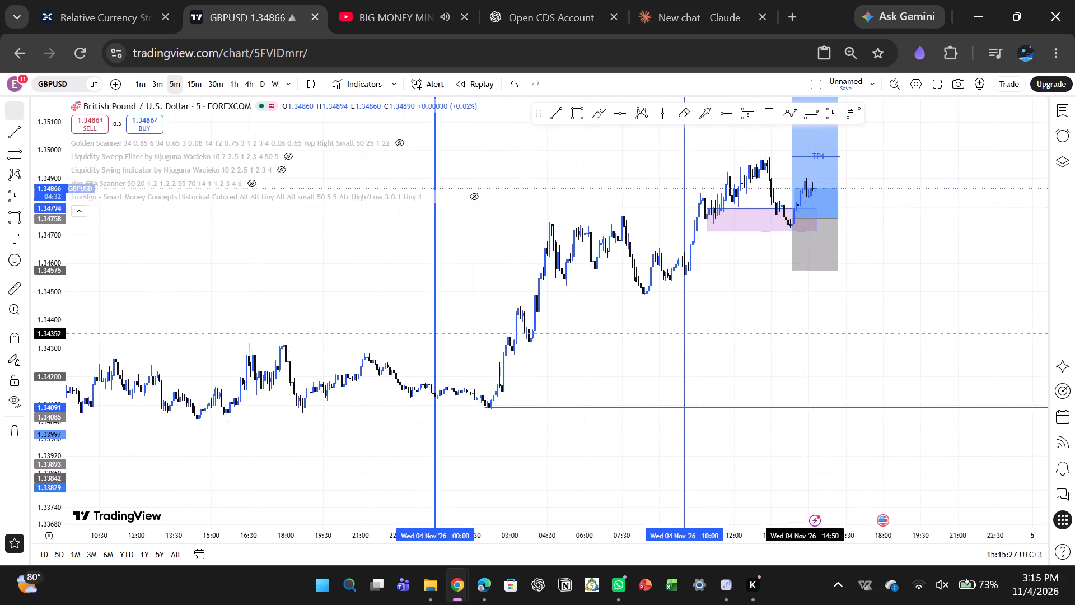
left_click_drag(798, 339, 723, 383)
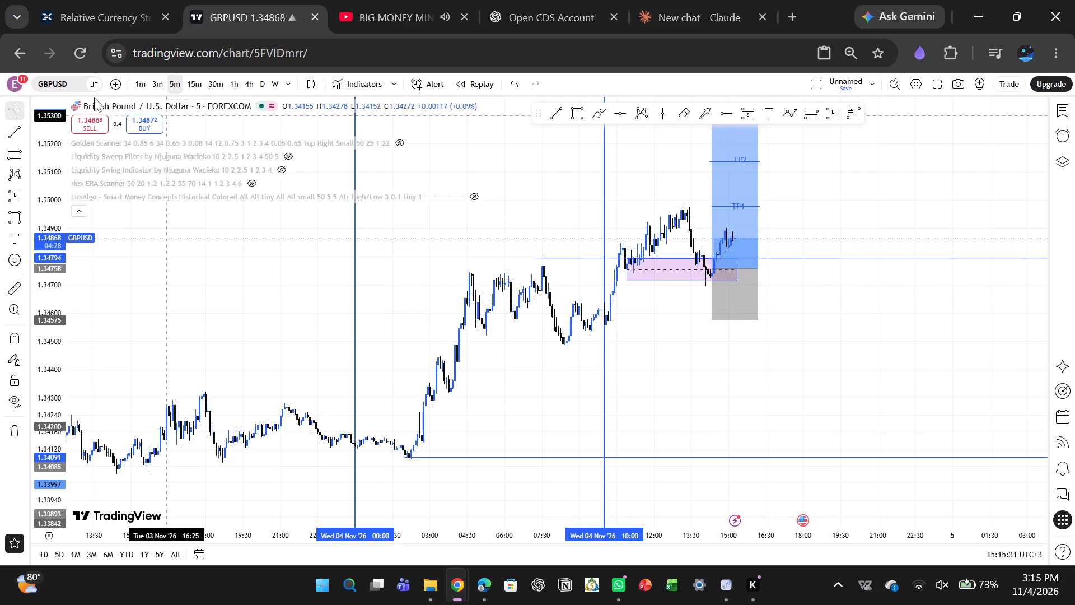
Change the chart symbol to FOREXCOM gold, XAUUSD, and view its most recent 5-minute price action.
left_click(62, 86)
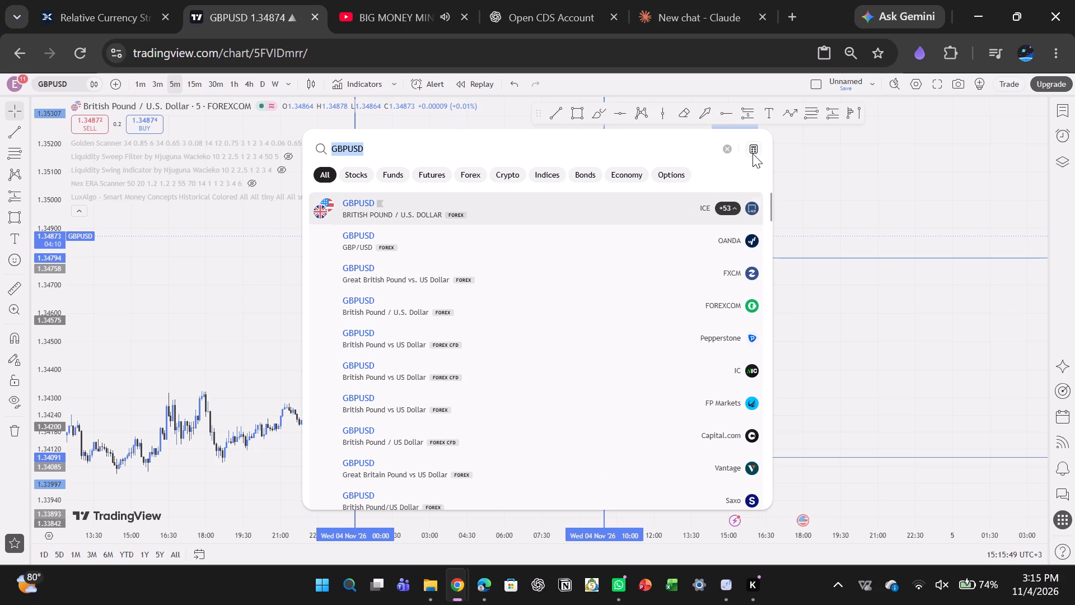
left_click(723, 153)
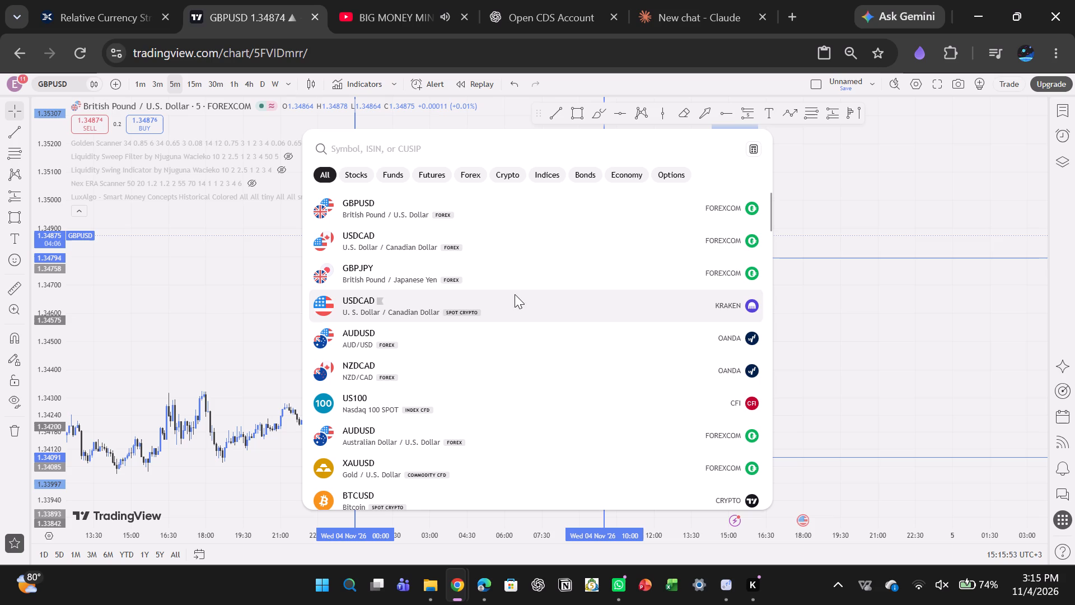
scroll(476, 394, "down", 1)
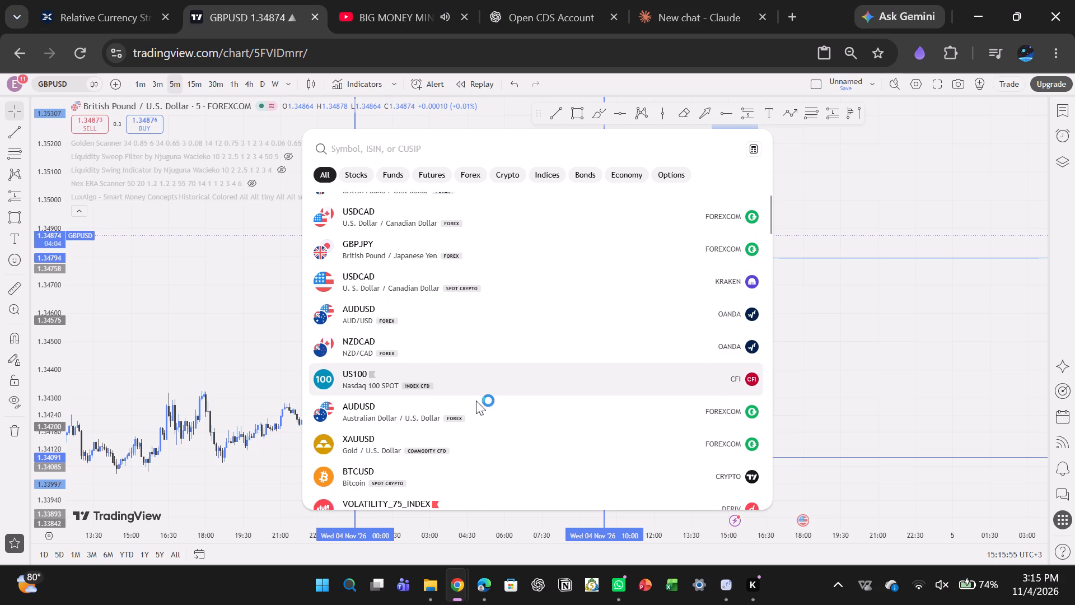
scroll(476, 401, "down", 1)
left_click(474, 444)
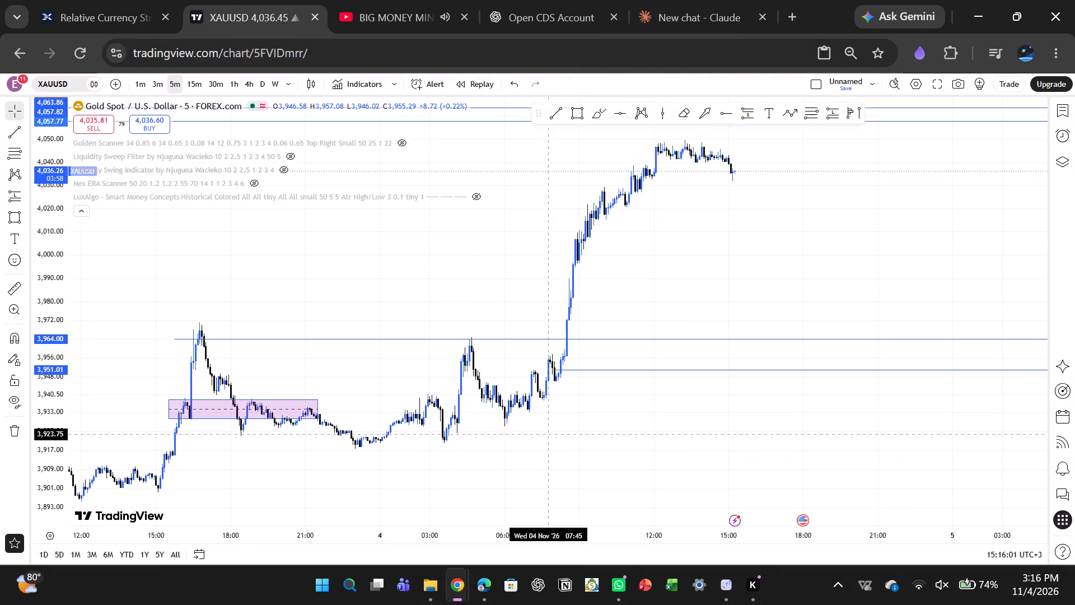
left_click_drag(750, 266, 761, 294)
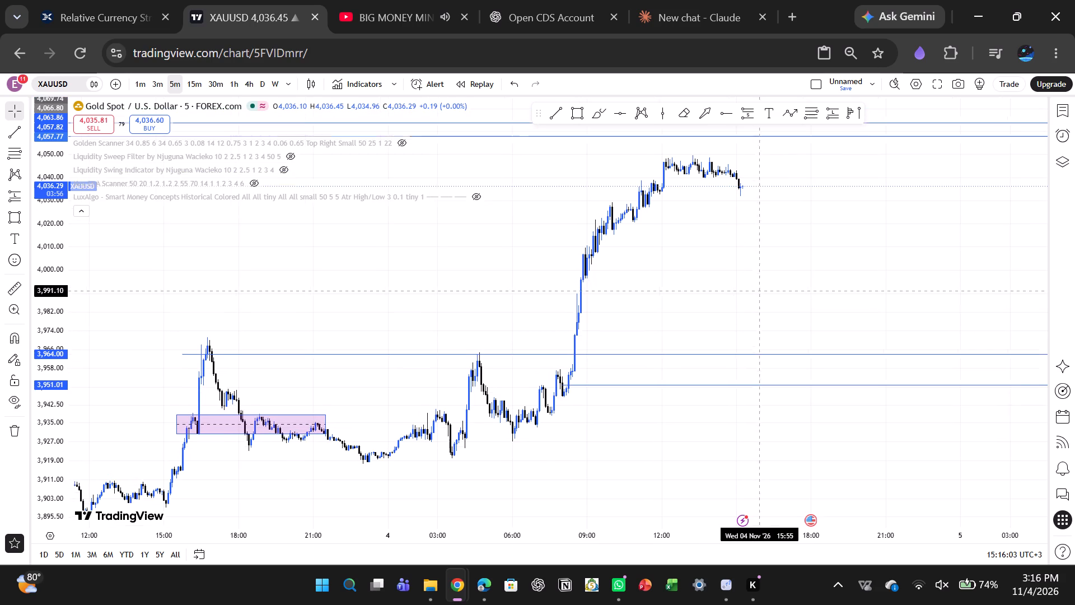
left_click_drag(761, 294, 762, 297)
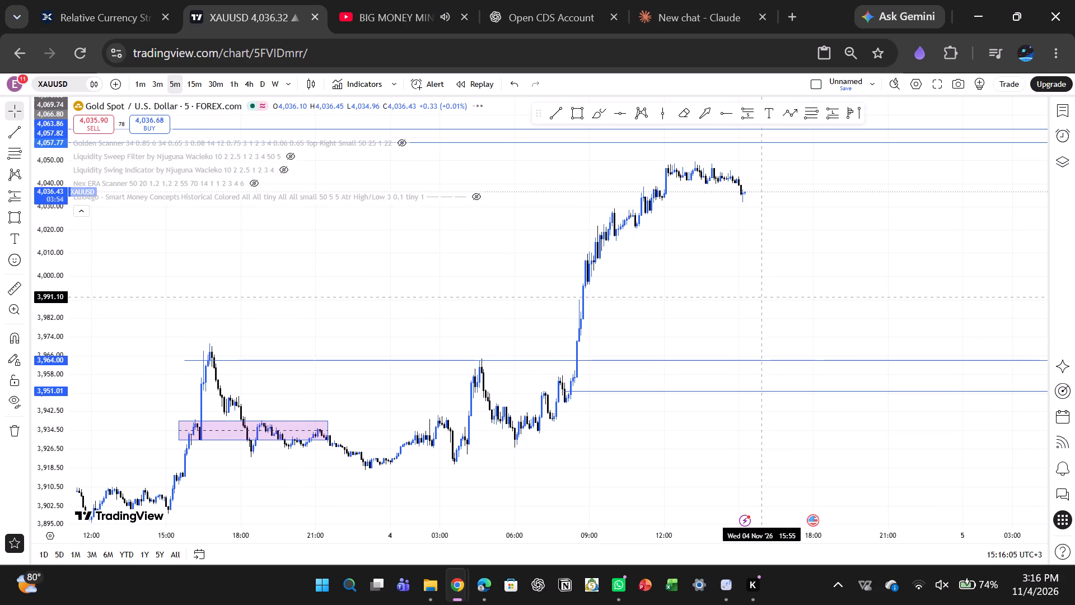
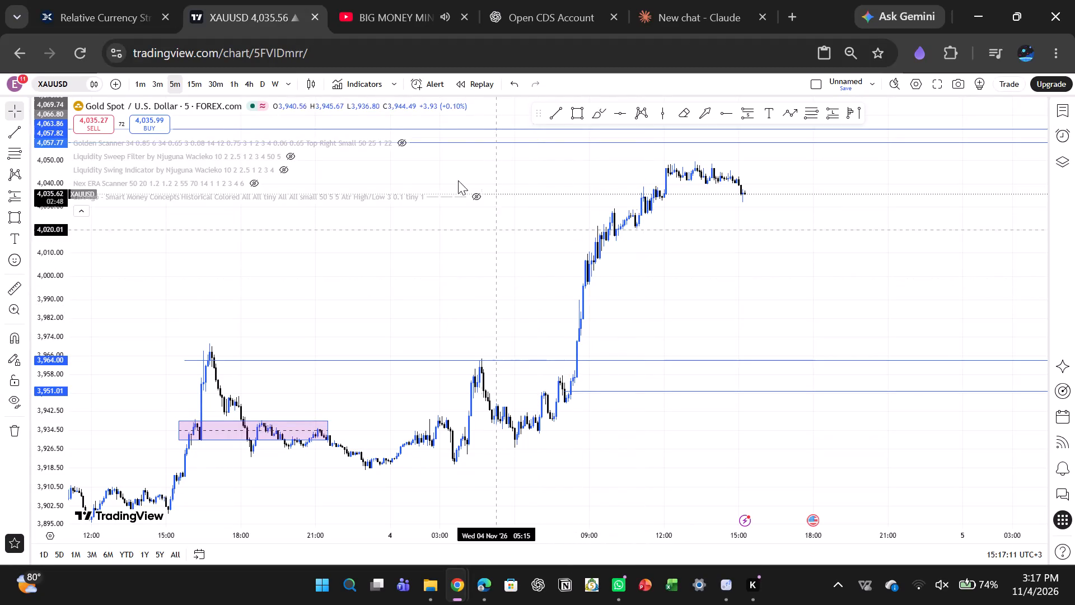
Set the XAUUSD chart to the 15-minute timeframe and bring the recent rally and the preceding swings into view.
left_click(195, 82)
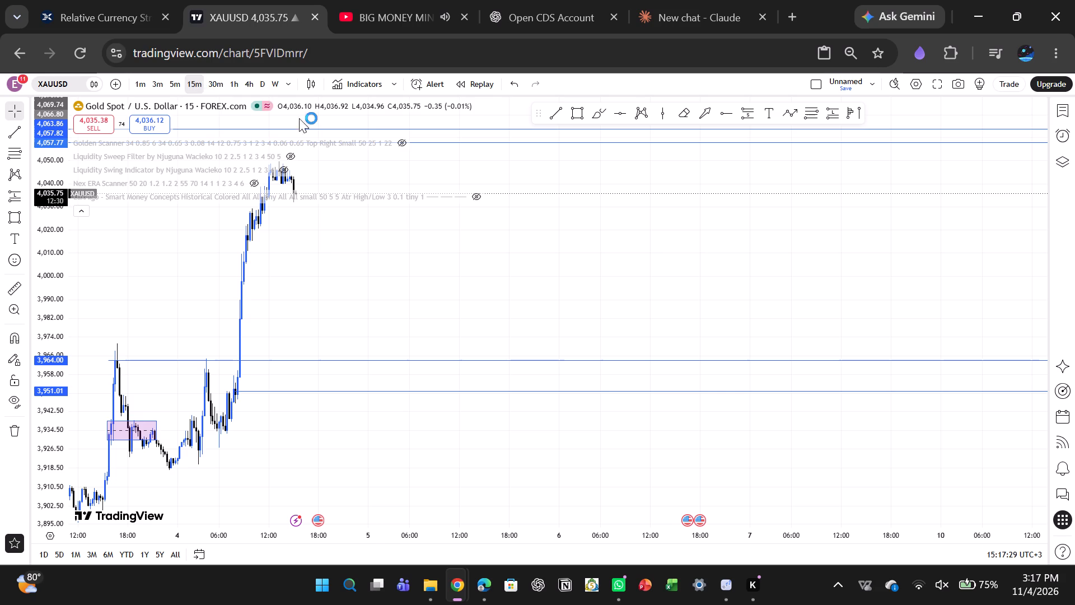
left_click(334, 304)
left_click_drag(334, 304, 630, 309)
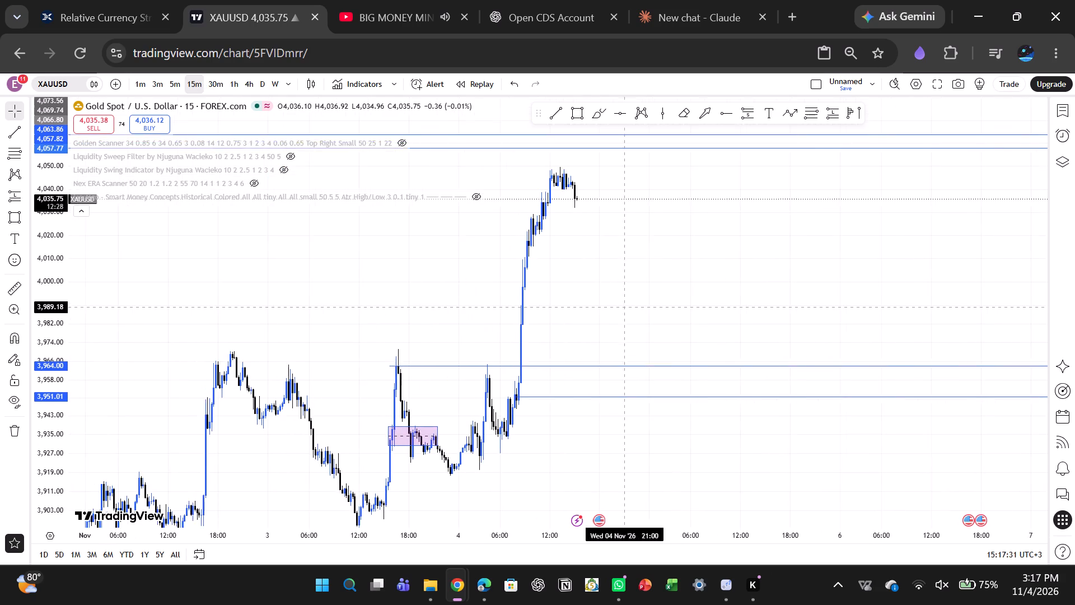
left_click_drag(630, 309, 634, 309)
scroll(47, 349, "down", 1)
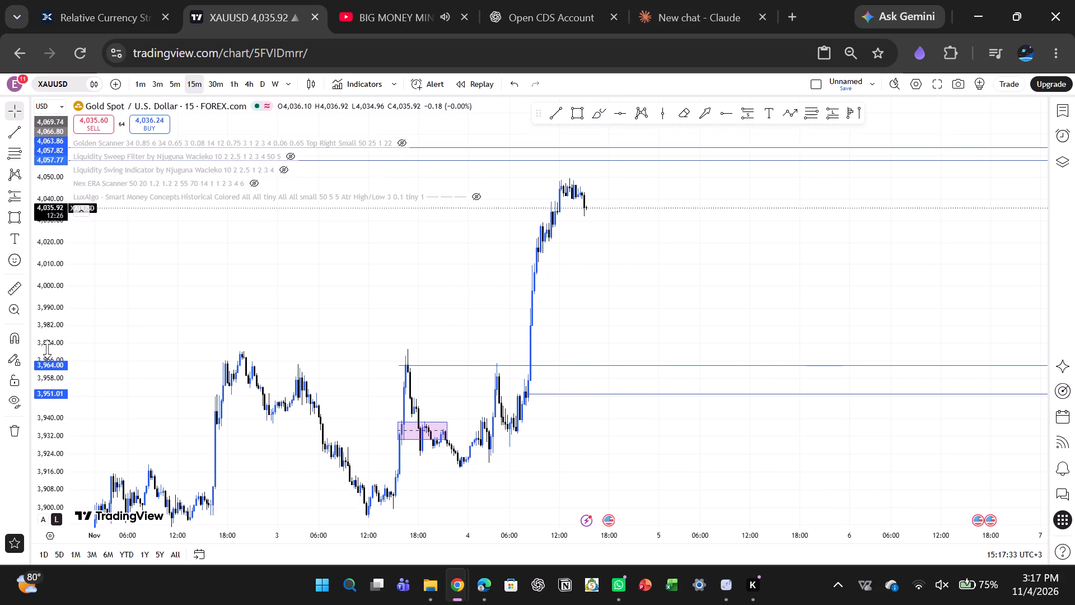
scroll(47, 349, "down", 2)
left_click_drag(286, 240, 370, 269)
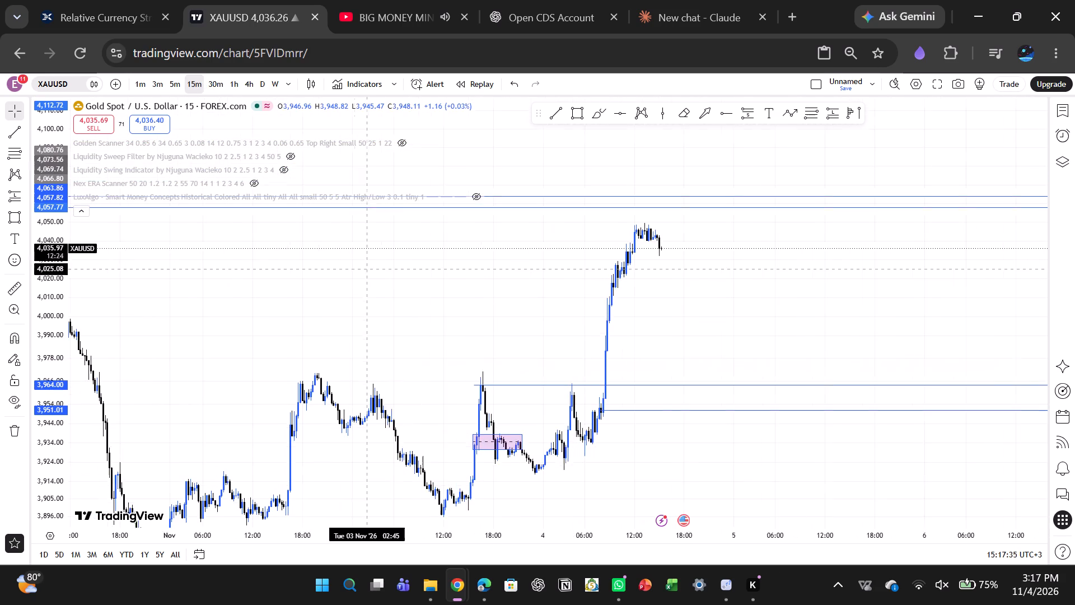
left_click_drag(370, 269, 374, 269)
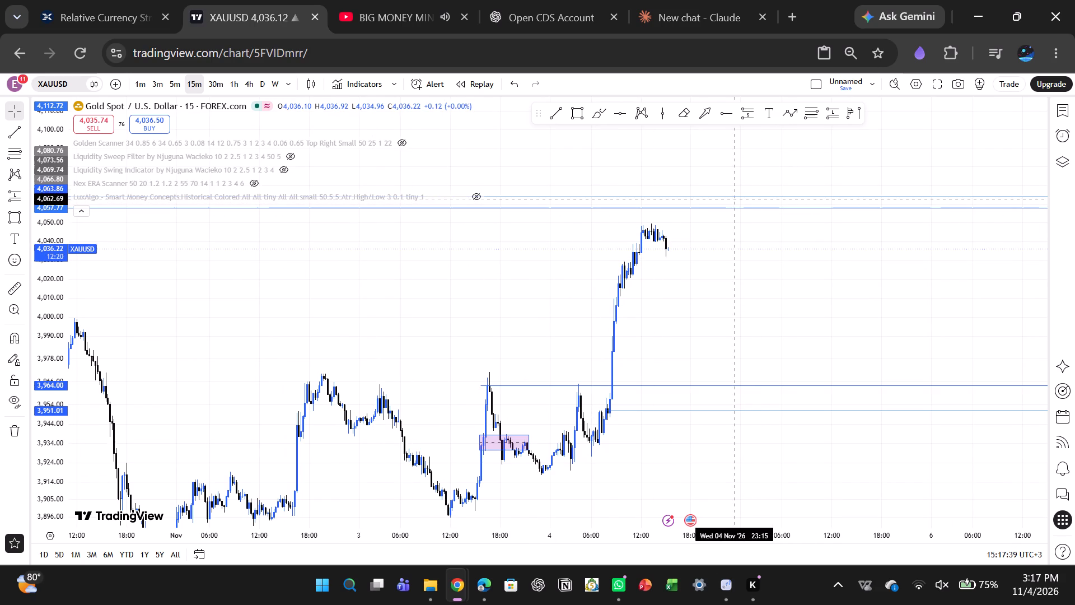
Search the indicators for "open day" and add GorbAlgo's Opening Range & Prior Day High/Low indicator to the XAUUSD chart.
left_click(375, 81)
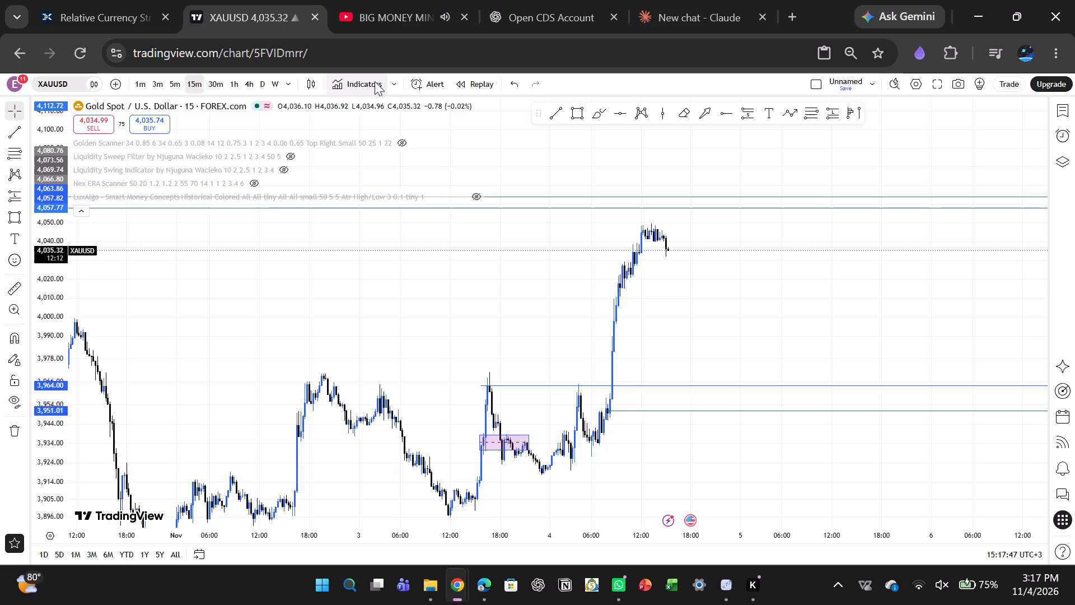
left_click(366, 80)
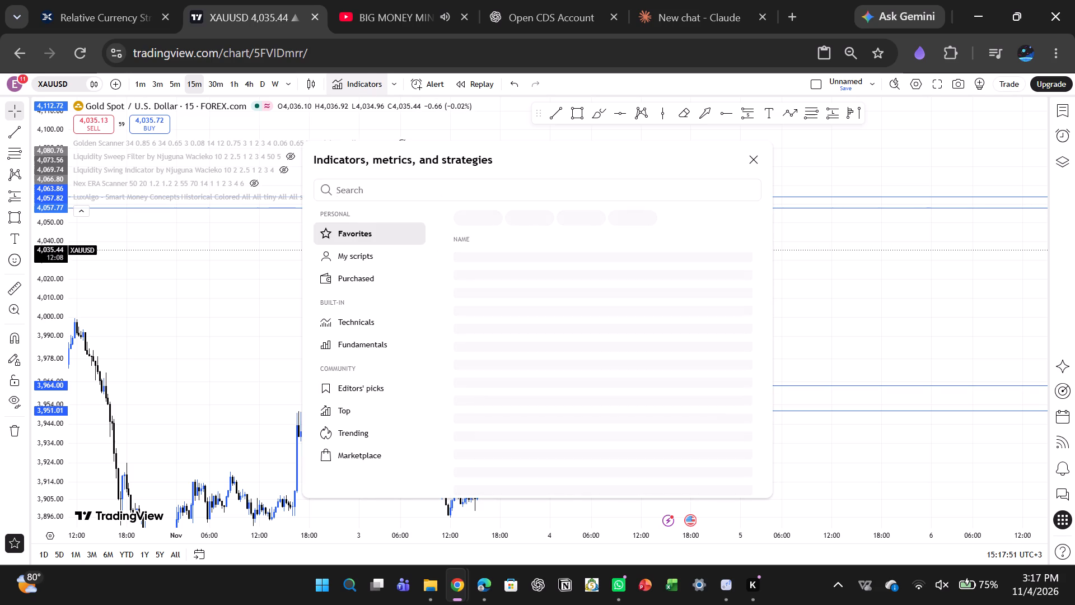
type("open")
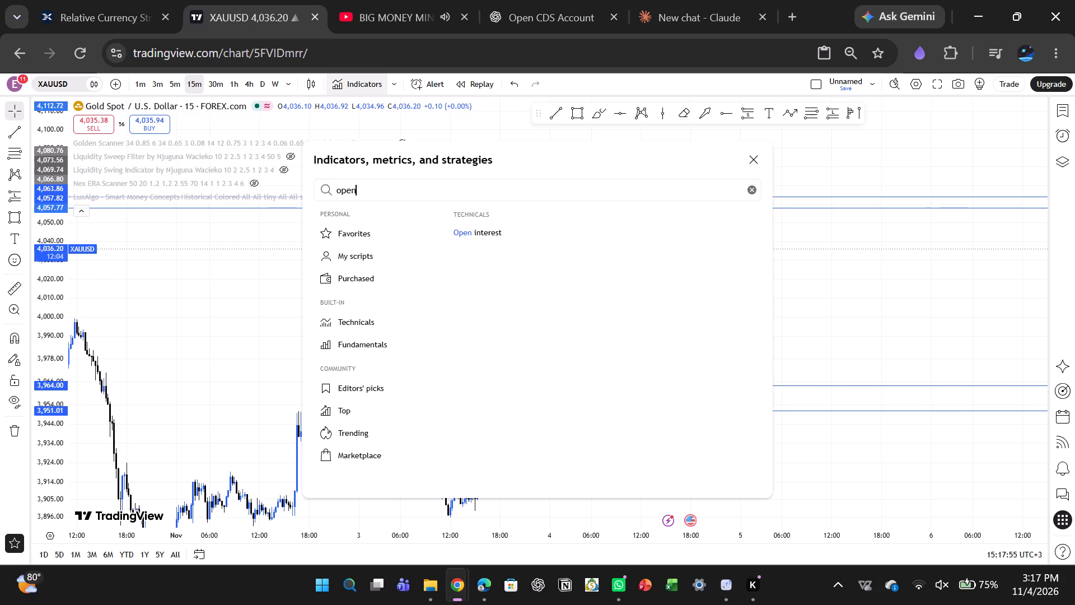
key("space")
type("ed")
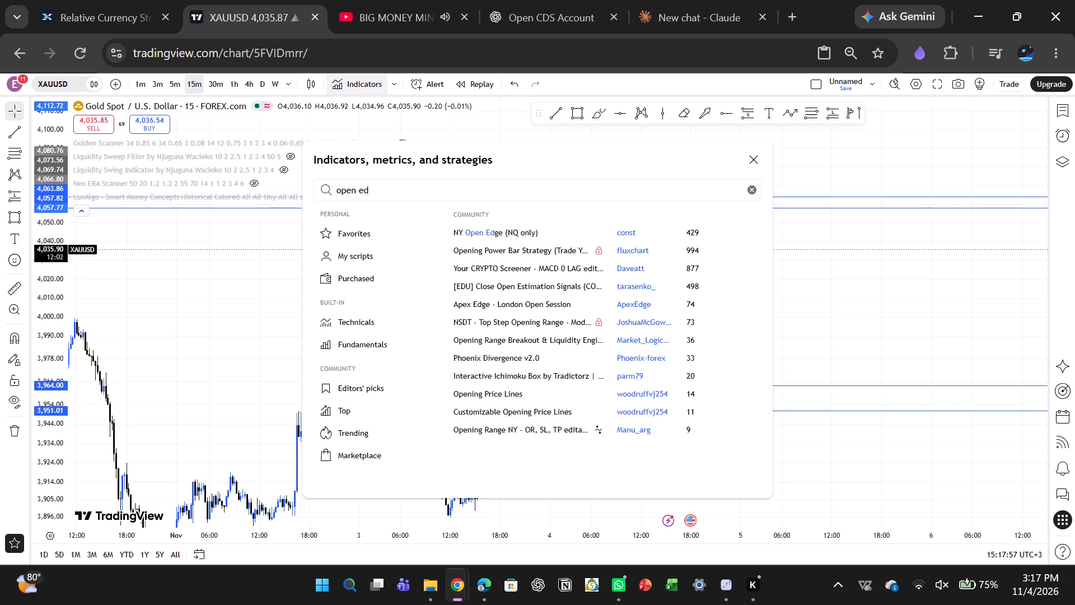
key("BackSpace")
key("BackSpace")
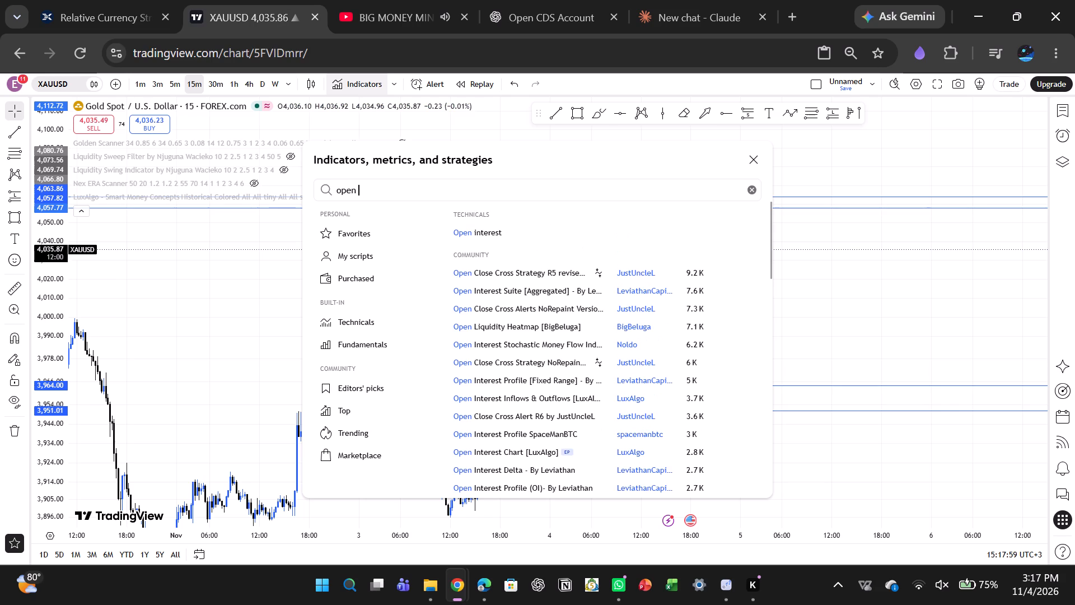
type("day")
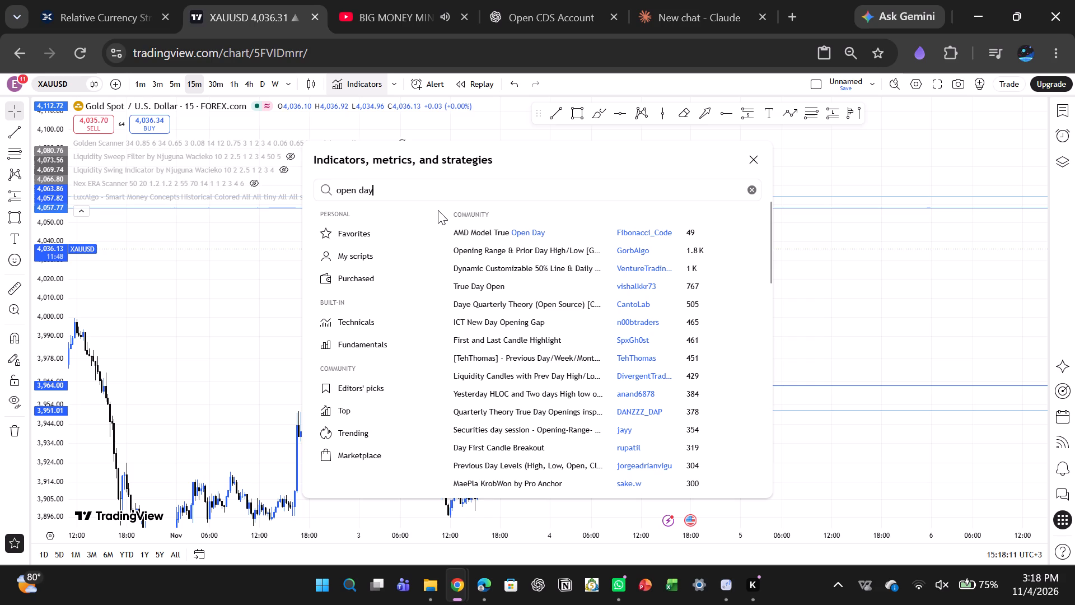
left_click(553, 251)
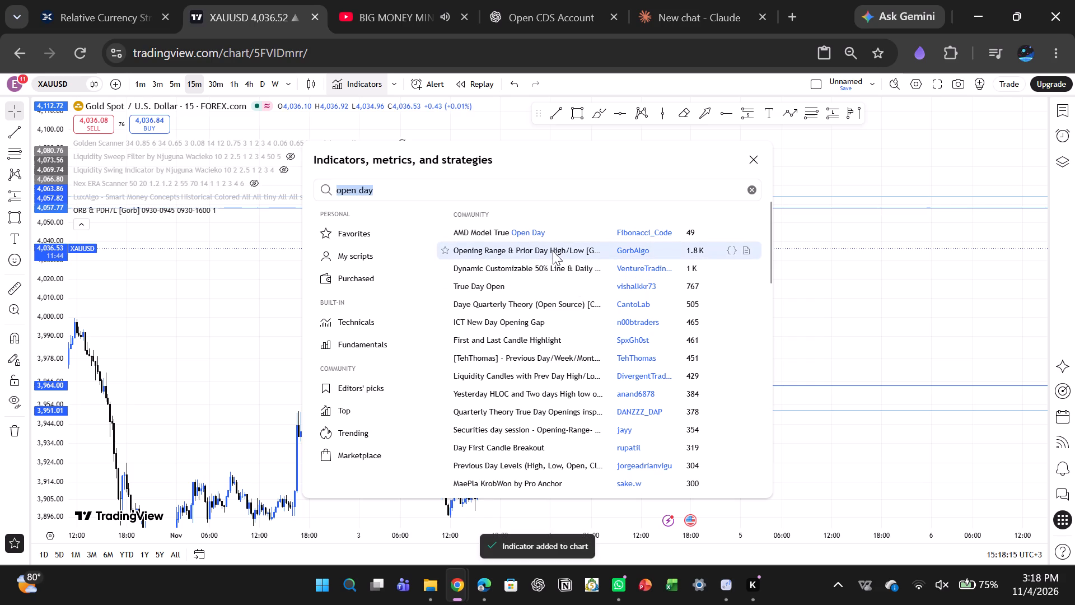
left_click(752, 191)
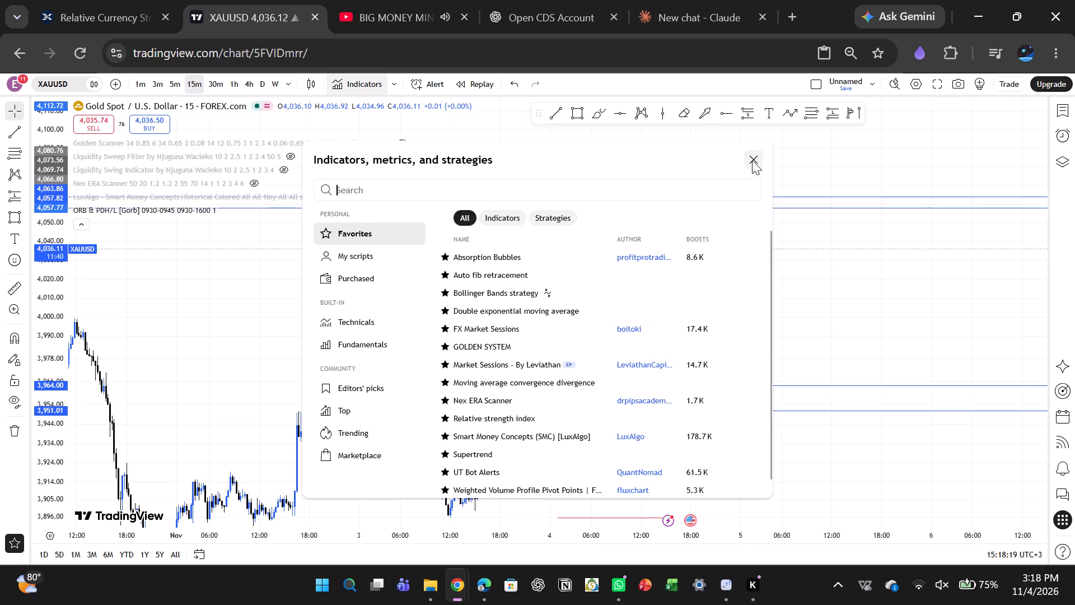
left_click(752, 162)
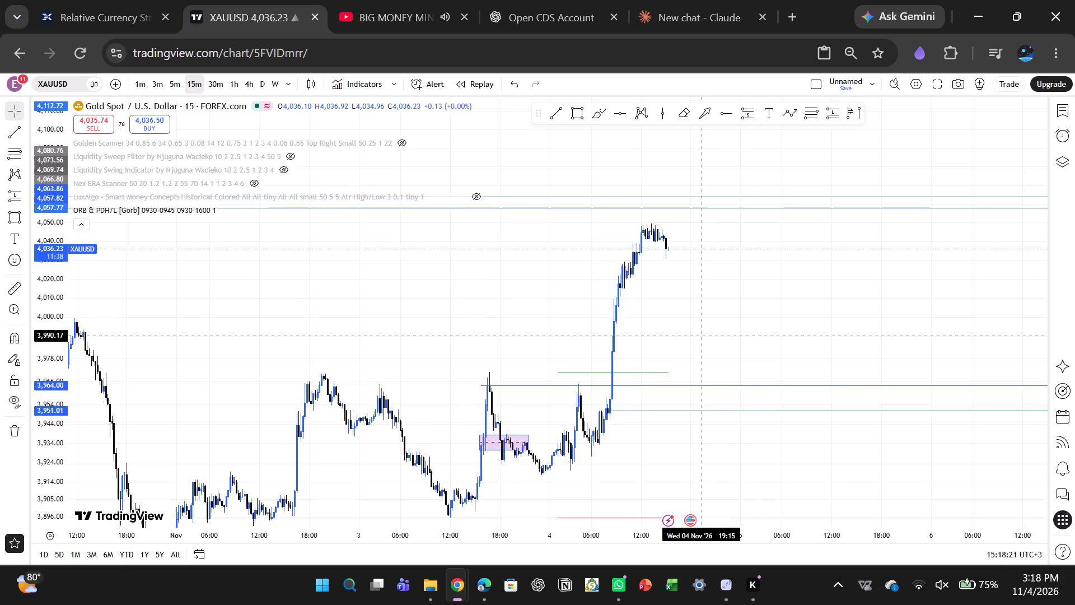
Examine the opening range and prior-day high/low lines against the recent XAUUSD price action and drawn levels.
left_click_drag(701, 336, 741, 240)
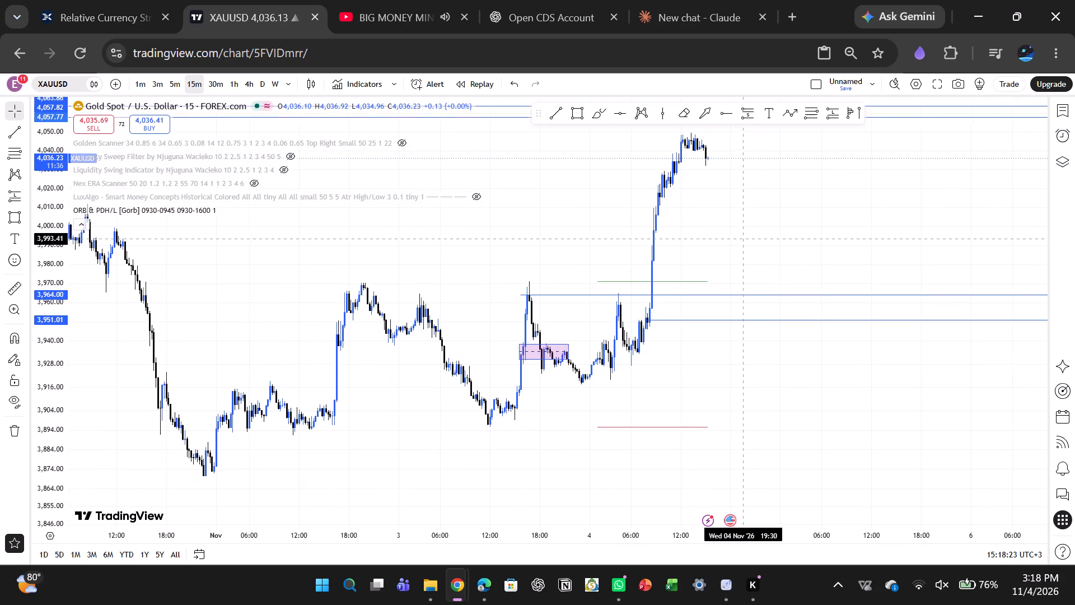
left_click_drag(741, 240, 737, 244)
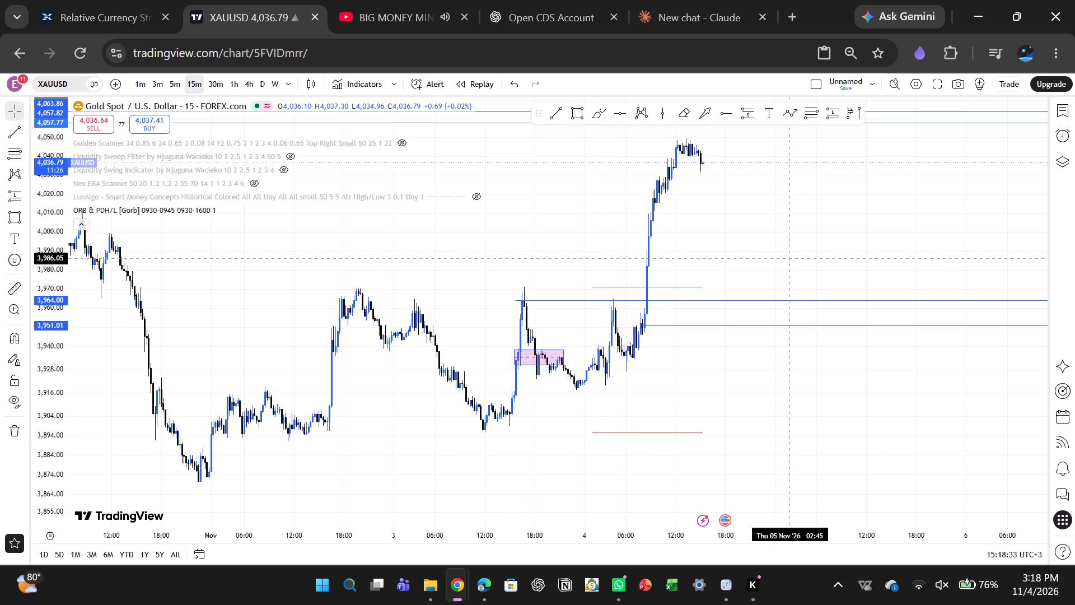
left_click_drag(788, 258, 790, 280)
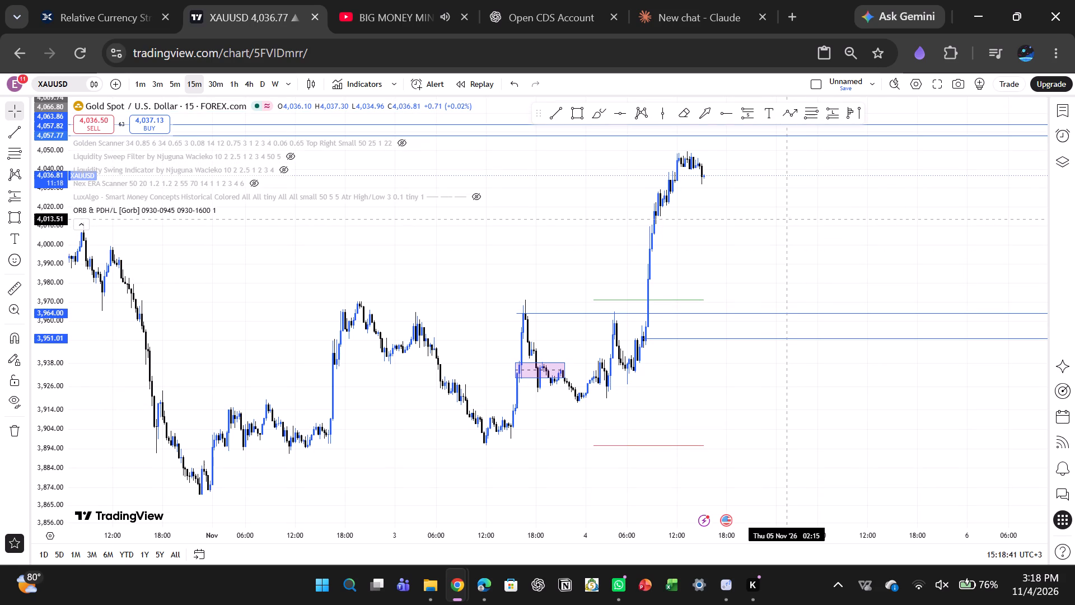
left_click(772, 313)
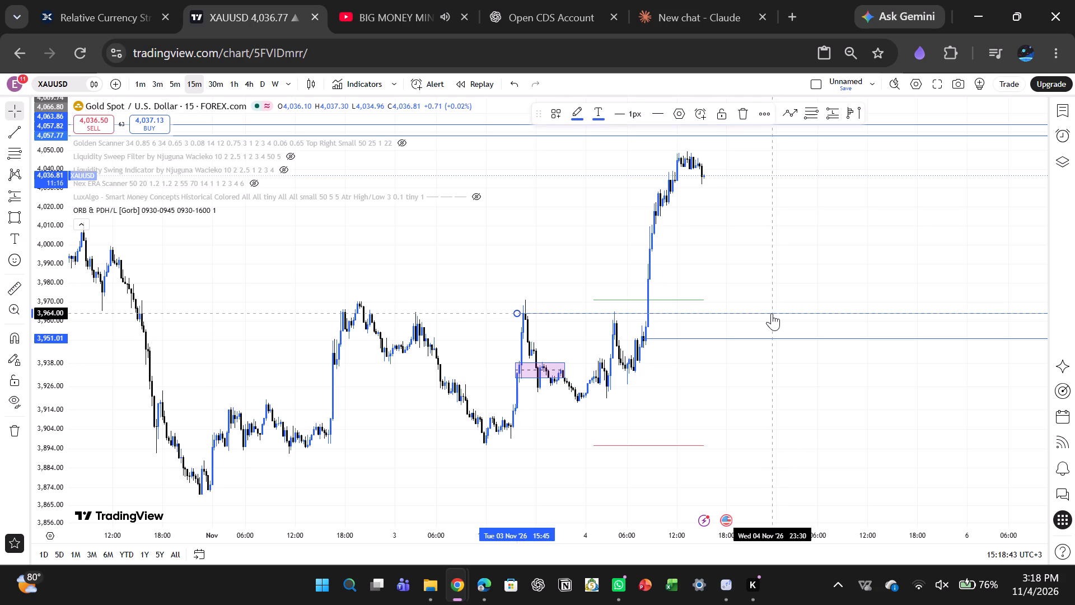
left_click(775, 316)
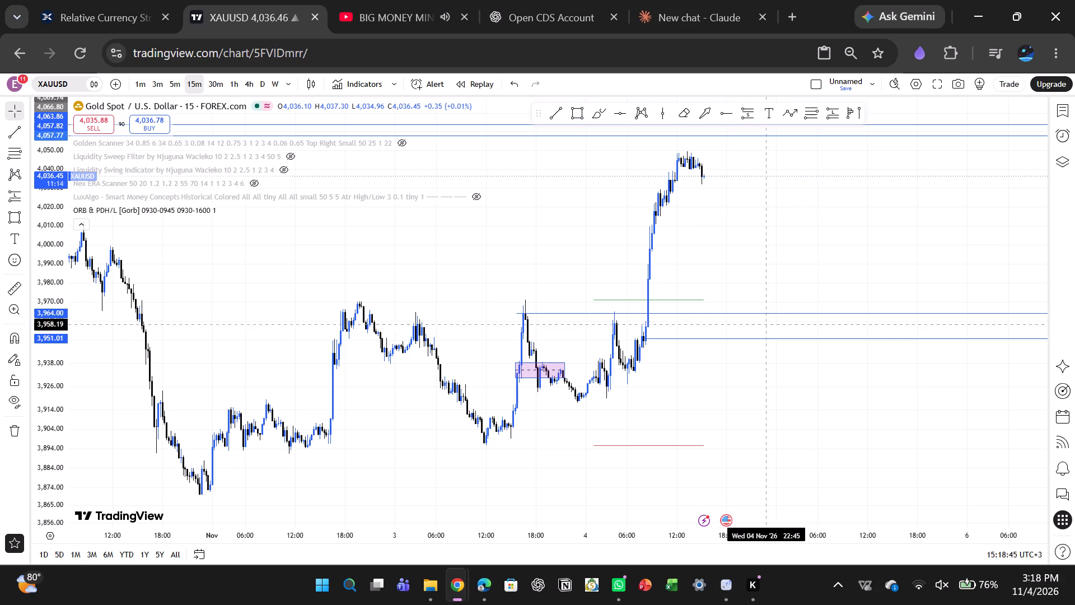
left_click_drag(826, 165, 825, 170)
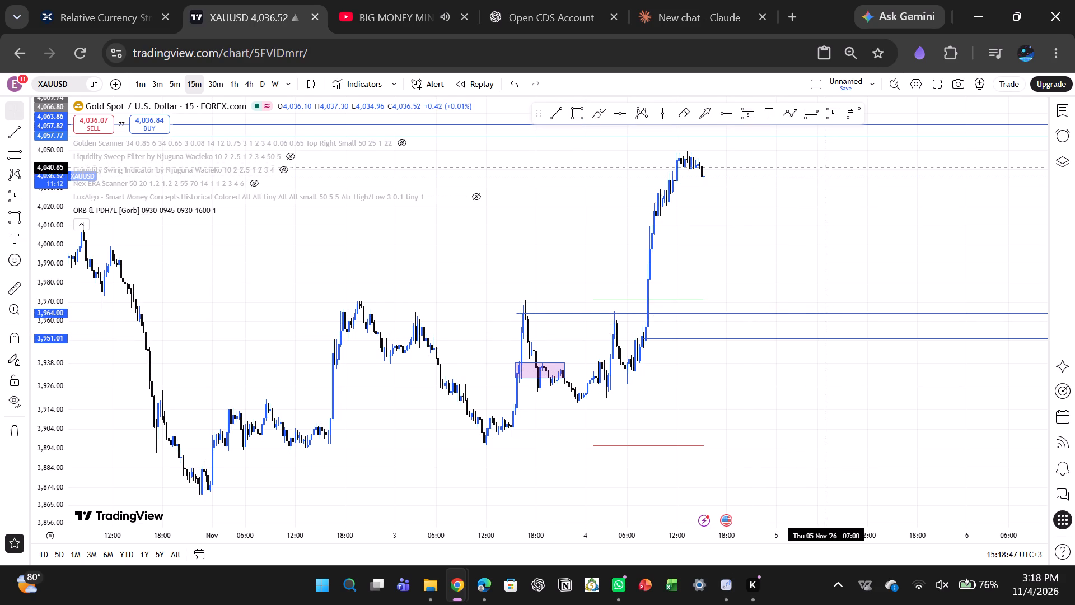
left_click_drag(825, 170, 820, 185)
left_click_drag(791, 276, 793, 259)
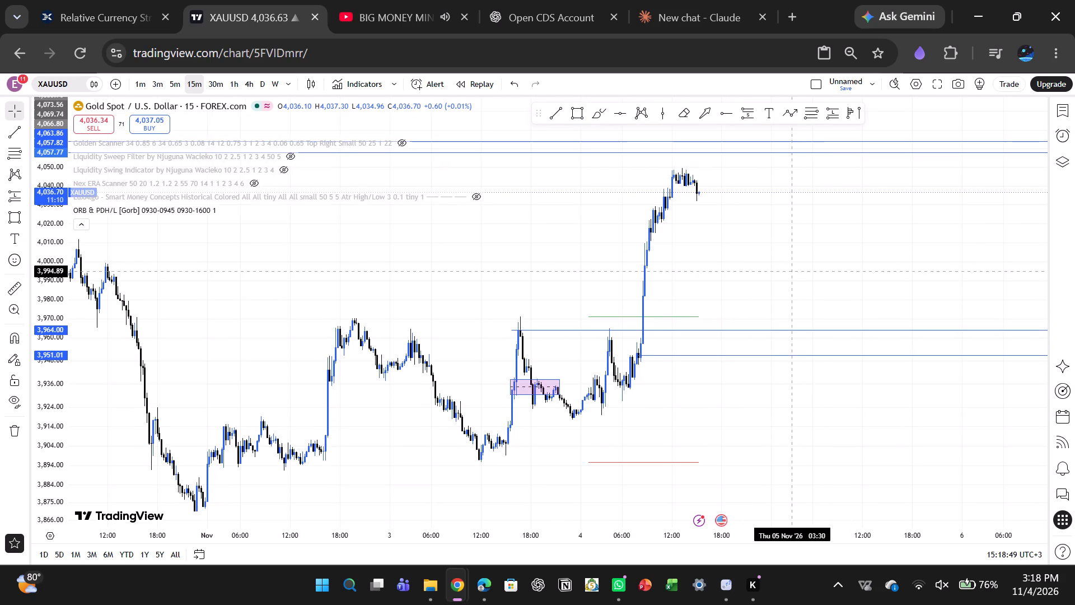
left_click_drag(793, 259, 794, 253)
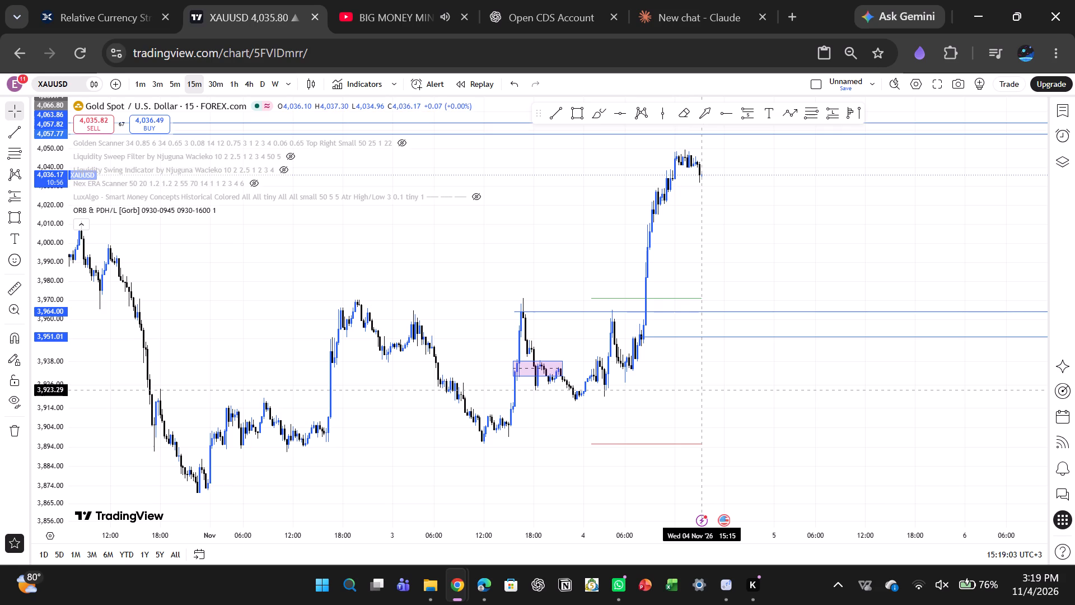
left_click(850, 224)
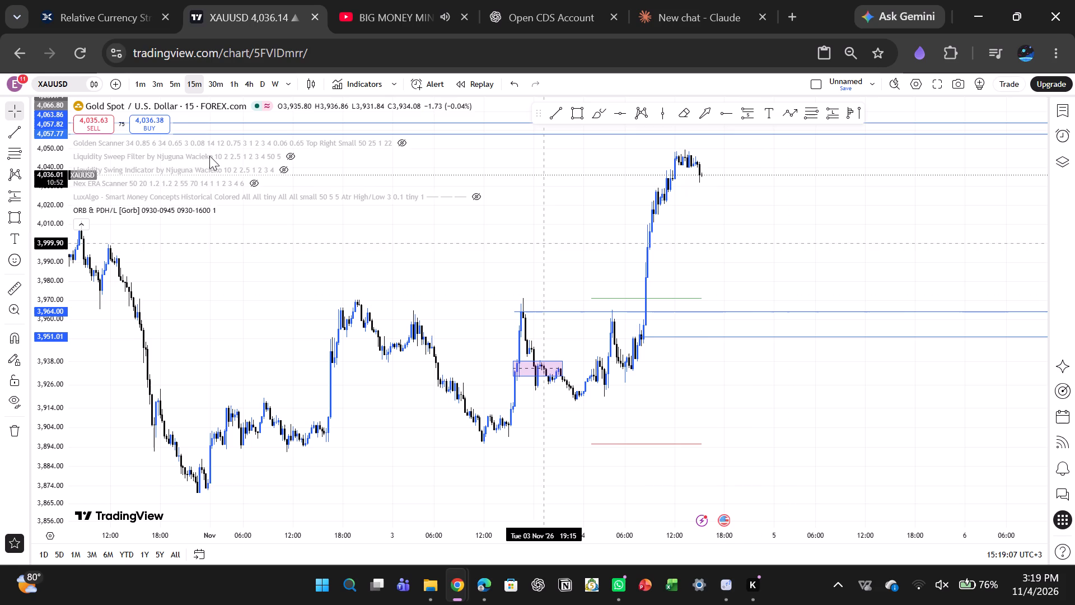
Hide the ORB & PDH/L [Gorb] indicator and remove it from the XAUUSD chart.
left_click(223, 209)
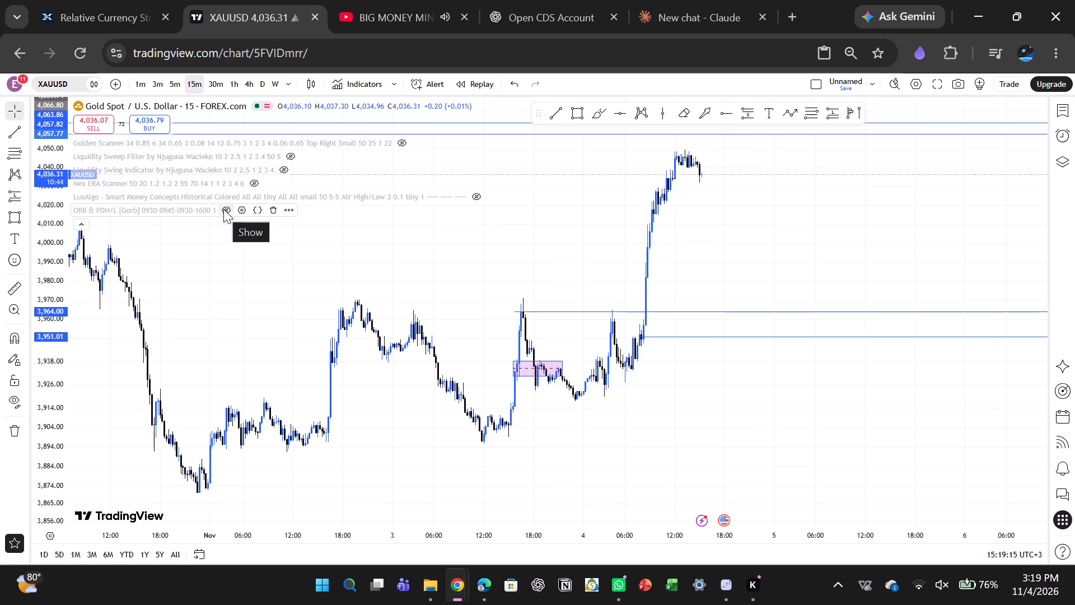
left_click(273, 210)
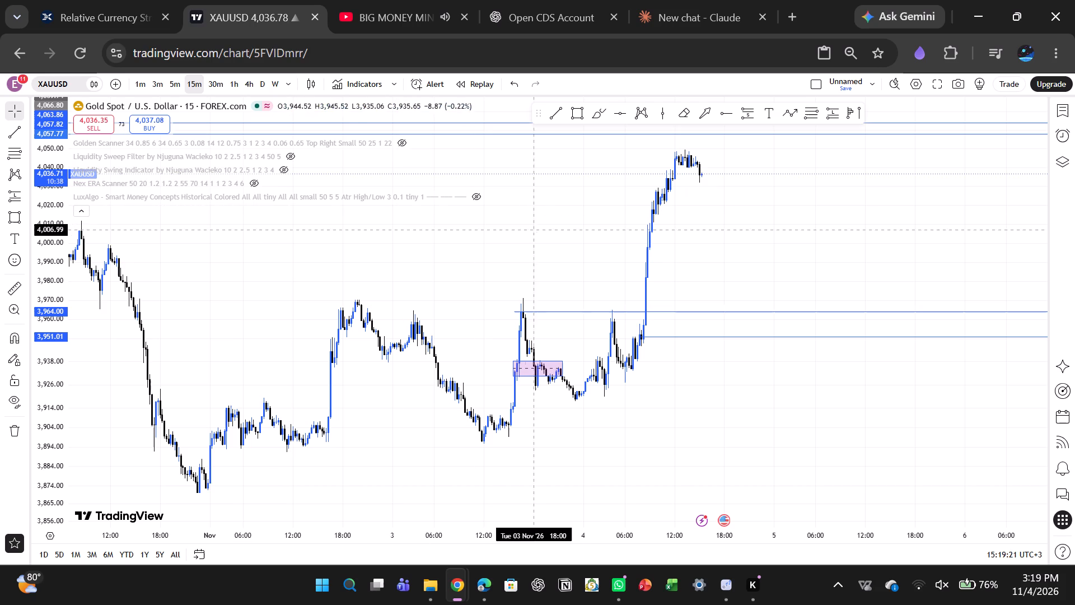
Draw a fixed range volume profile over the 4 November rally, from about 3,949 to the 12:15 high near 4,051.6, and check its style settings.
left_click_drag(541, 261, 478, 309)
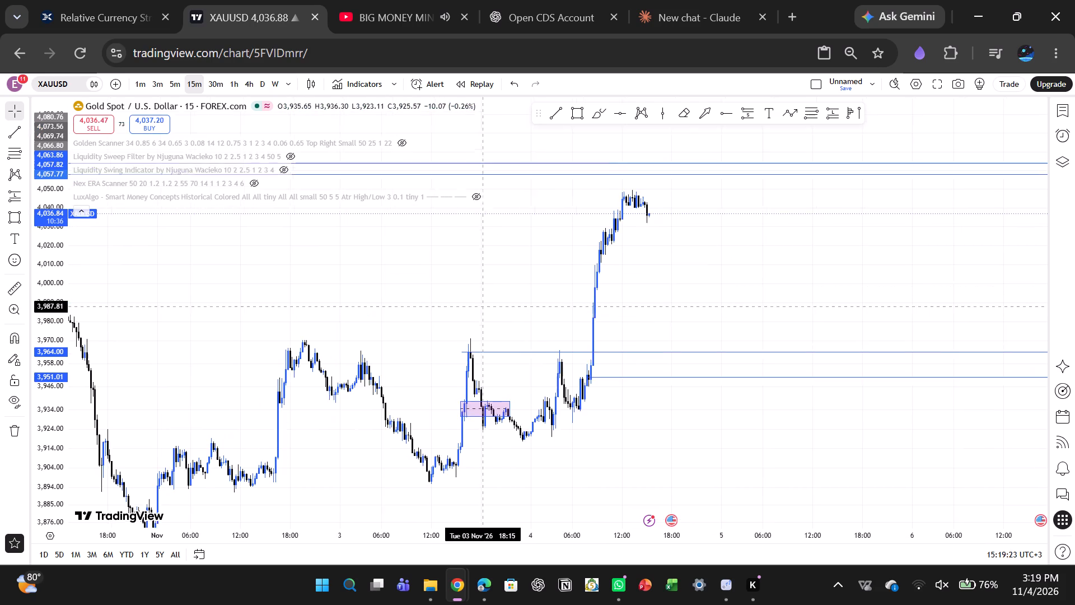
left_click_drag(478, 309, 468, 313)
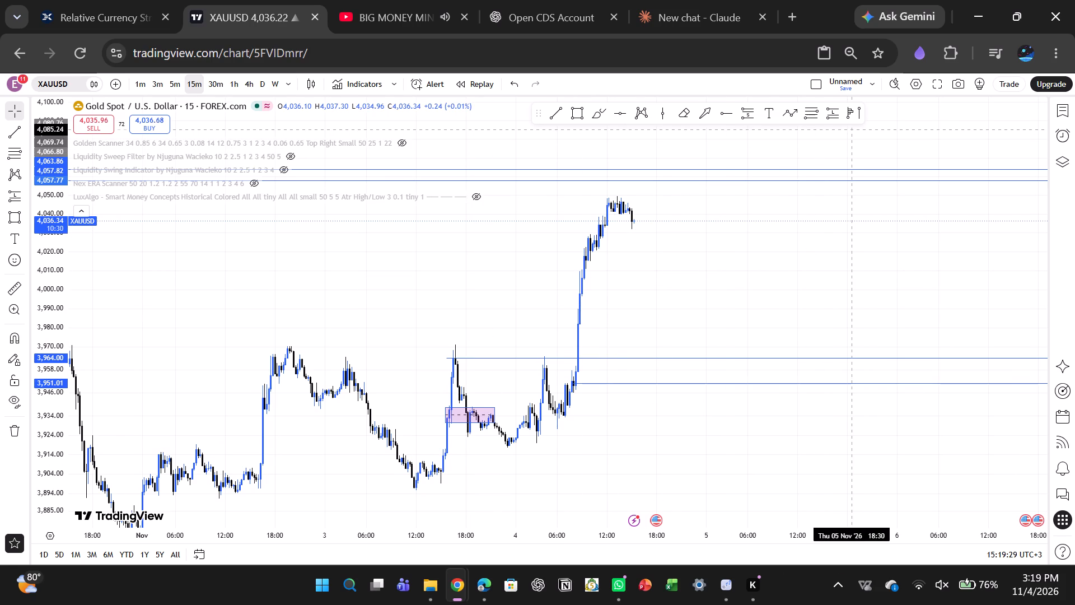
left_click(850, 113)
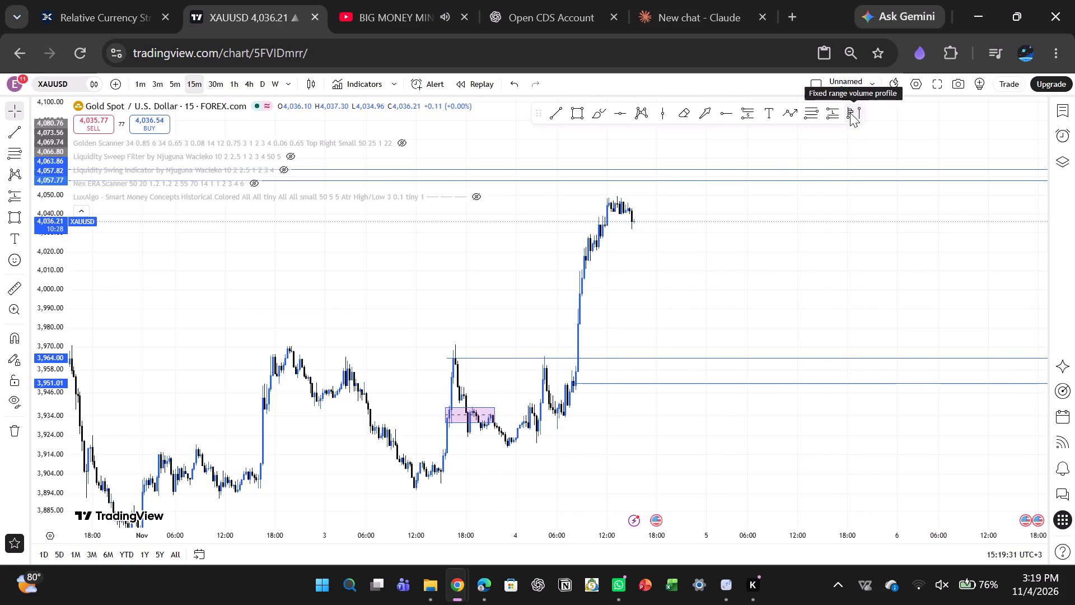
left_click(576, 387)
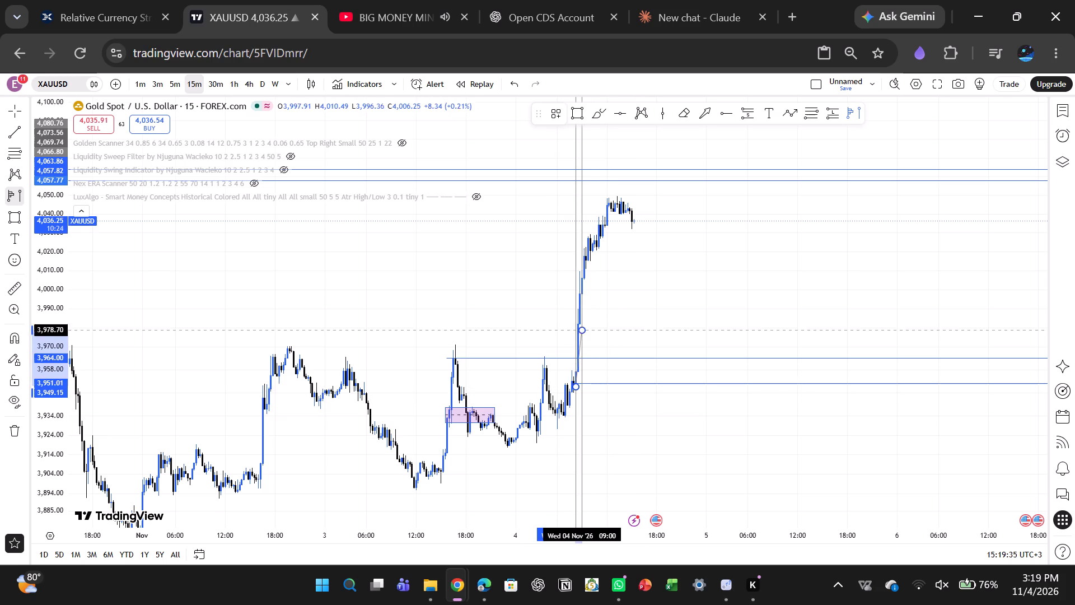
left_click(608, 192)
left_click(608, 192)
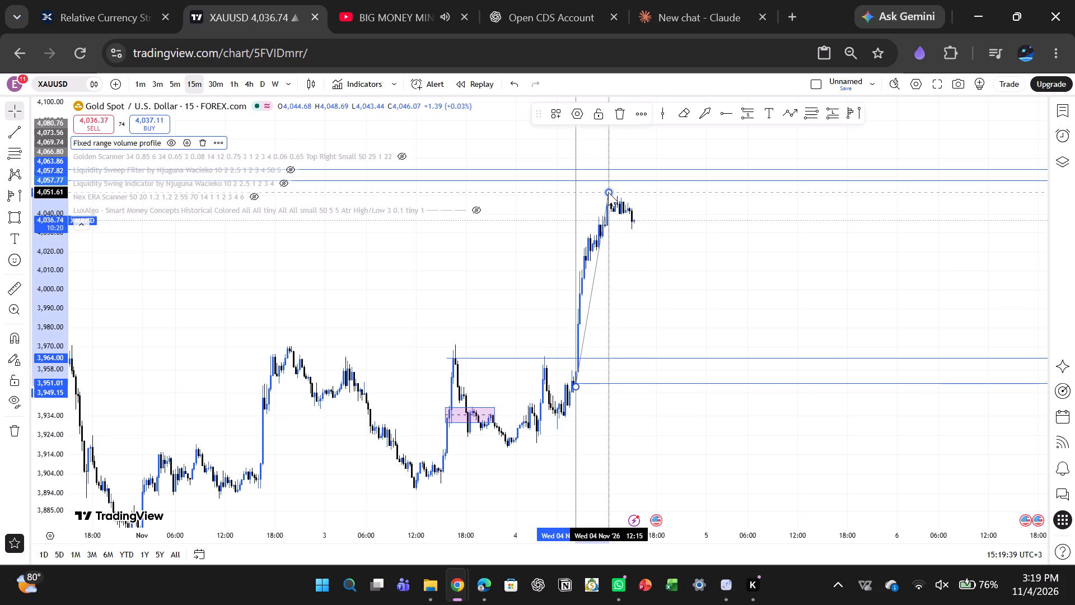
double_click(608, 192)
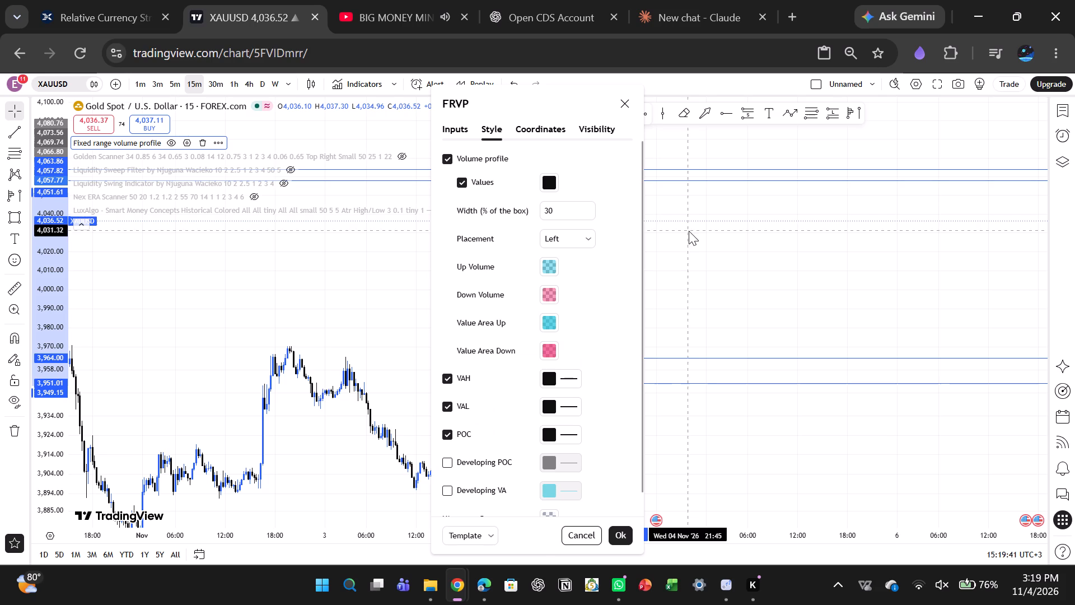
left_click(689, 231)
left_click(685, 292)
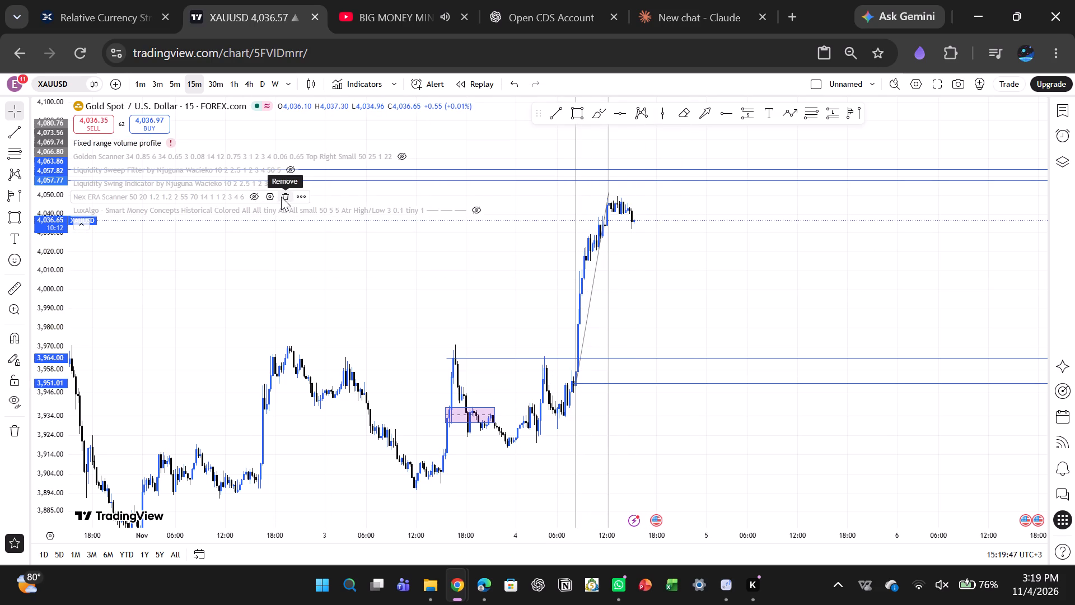
Remove the Nex ERA Scanner and LuxAlgo Smart Money Concepts indicators from the XAUUSD chart.
left_click(281, 197)
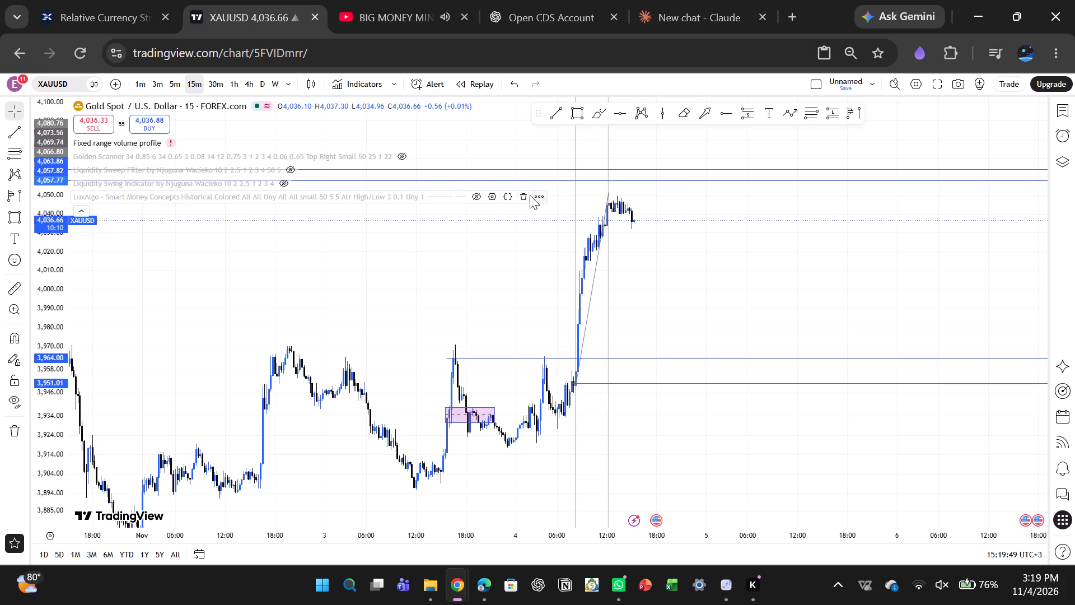
left_click(524, 196)
left_click_drag(315, 216, 306, 216)
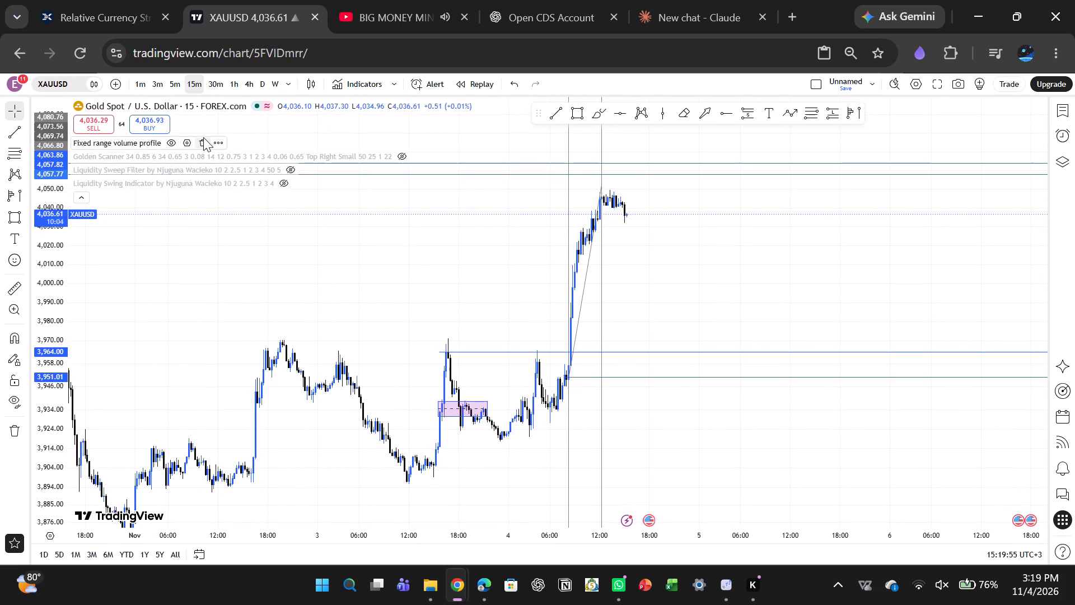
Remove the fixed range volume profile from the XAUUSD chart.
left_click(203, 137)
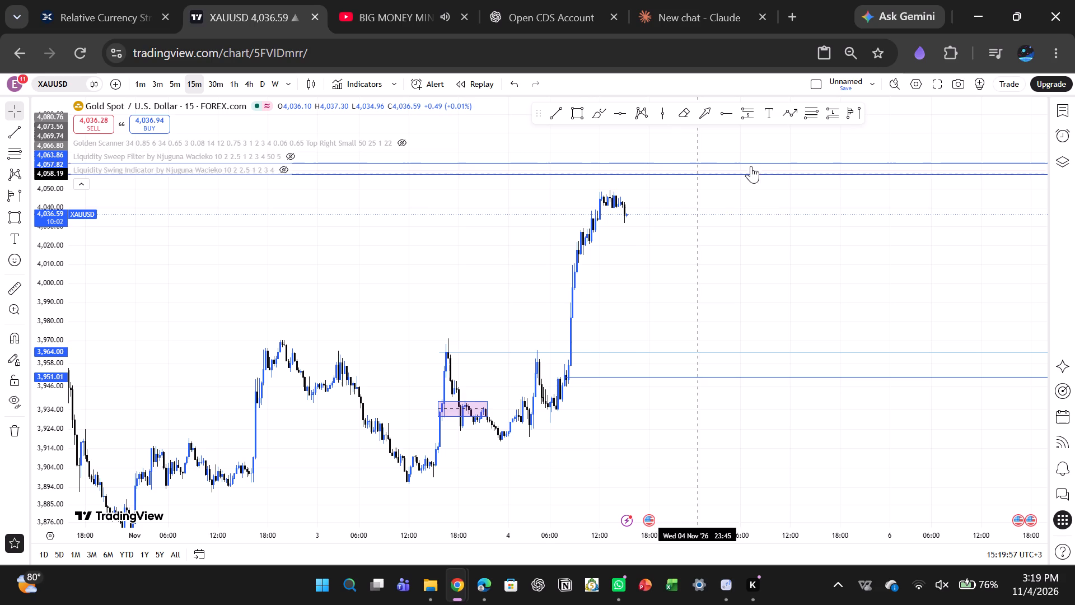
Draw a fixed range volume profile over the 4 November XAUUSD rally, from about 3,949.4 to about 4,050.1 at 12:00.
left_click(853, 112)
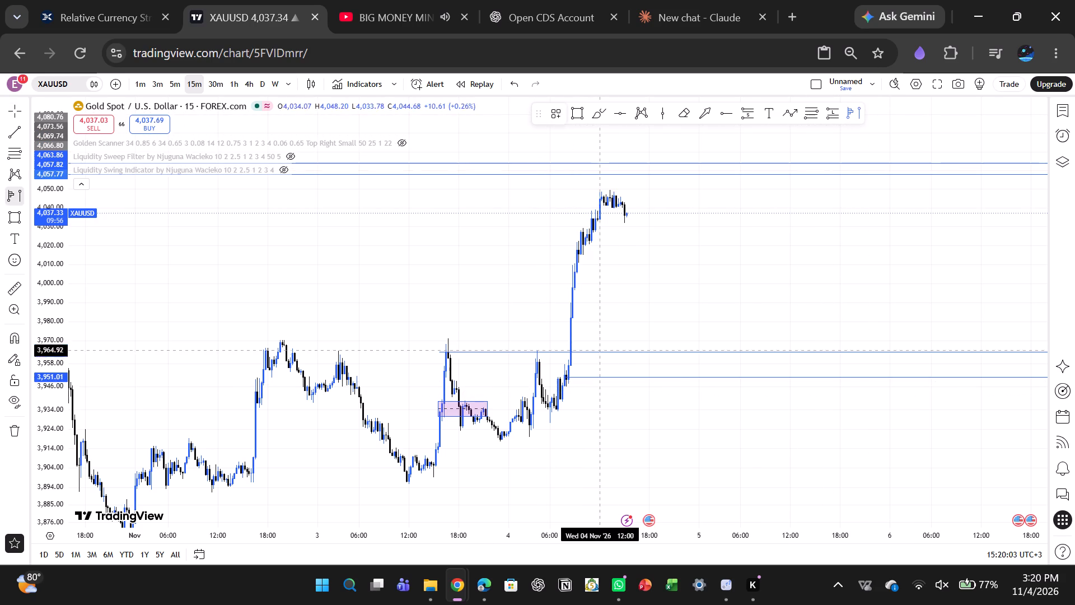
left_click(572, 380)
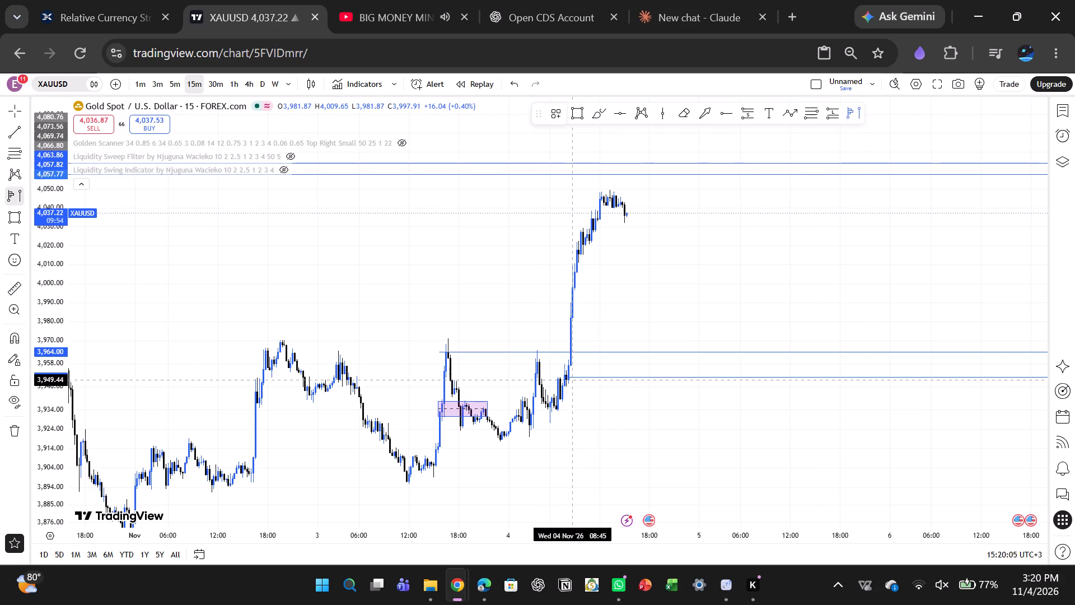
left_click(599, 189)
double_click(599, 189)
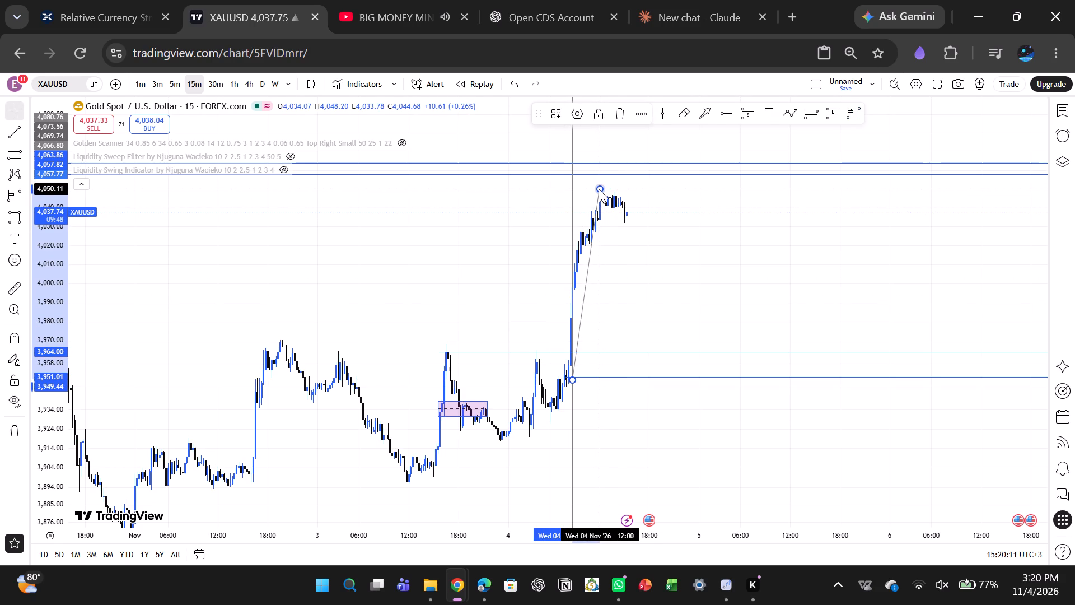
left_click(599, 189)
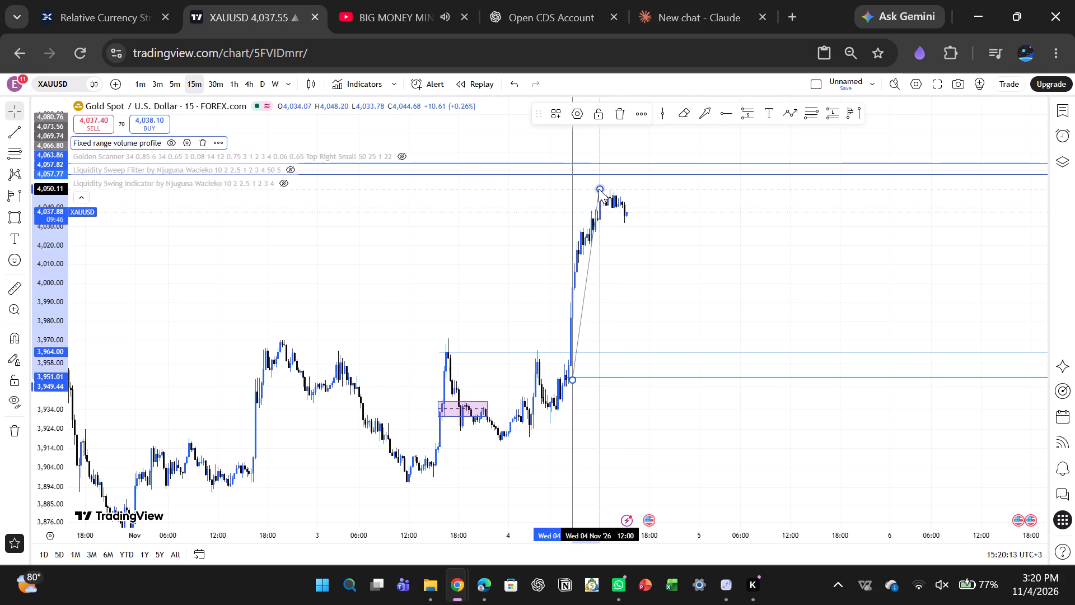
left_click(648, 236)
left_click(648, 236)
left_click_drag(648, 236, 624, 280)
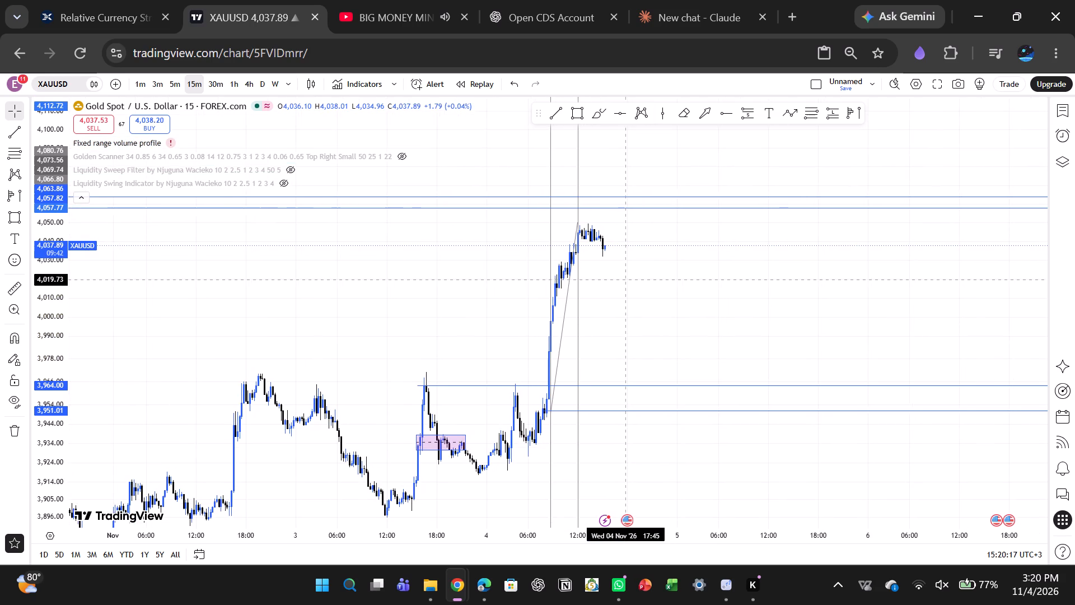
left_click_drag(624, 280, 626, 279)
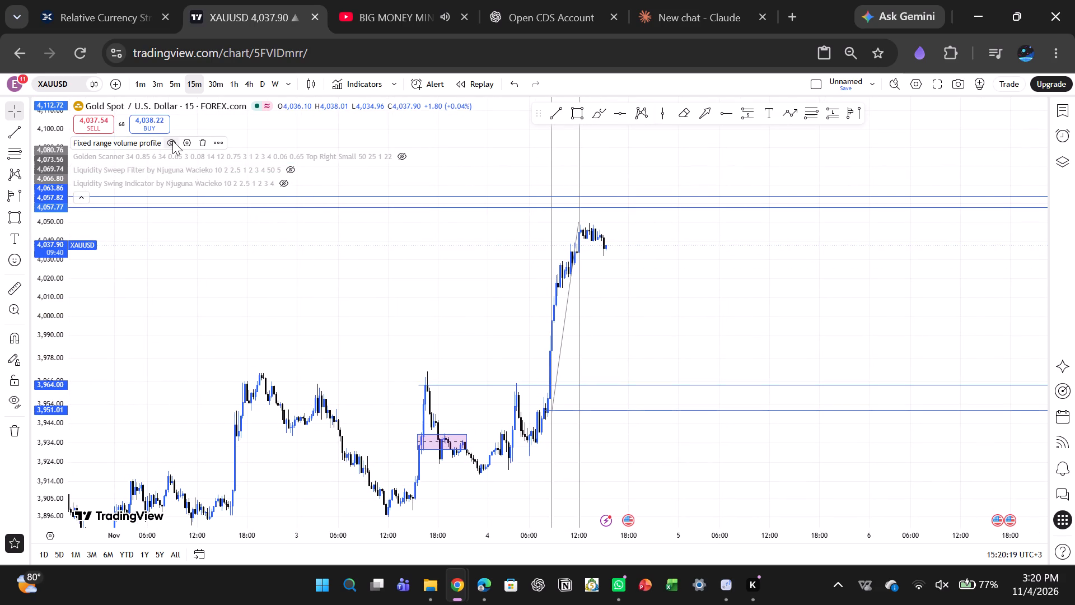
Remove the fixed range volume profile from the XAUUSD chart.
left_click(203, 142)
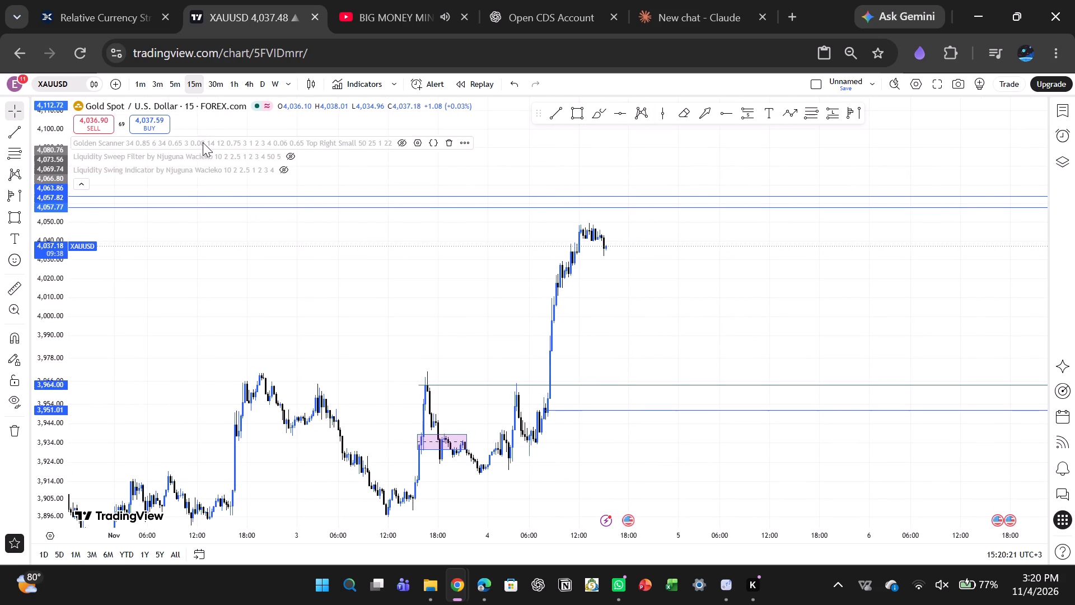
Draw a fixed range volume profile over the 4 November rally, from about 3,948 to about 4,051.6 at 13:15.
left_click_drag(359, 318, 363, 305)
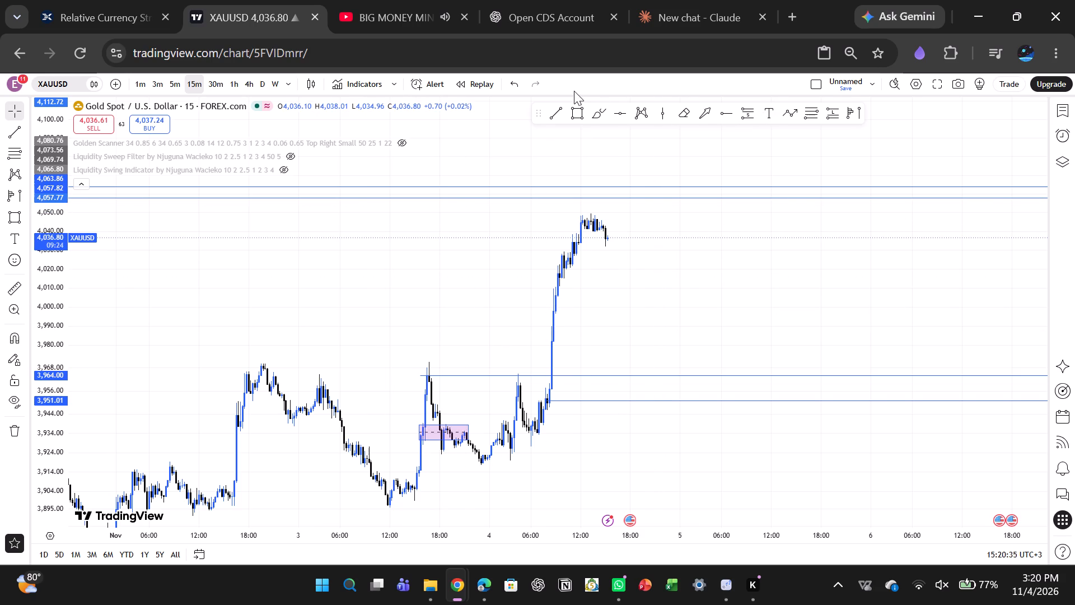
left_click(850, 111)
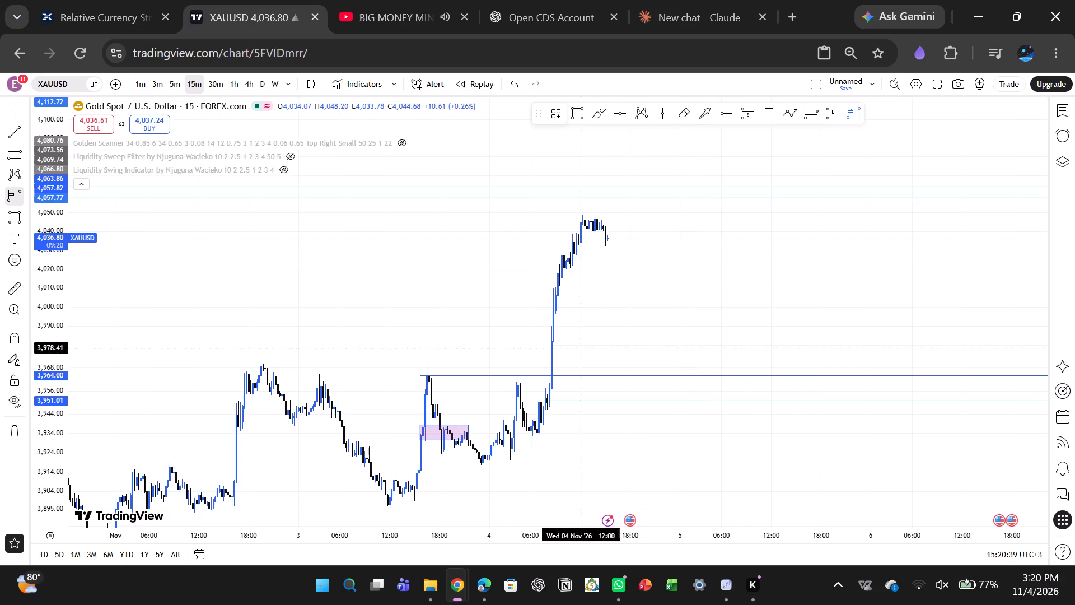
left_click(547, 406)
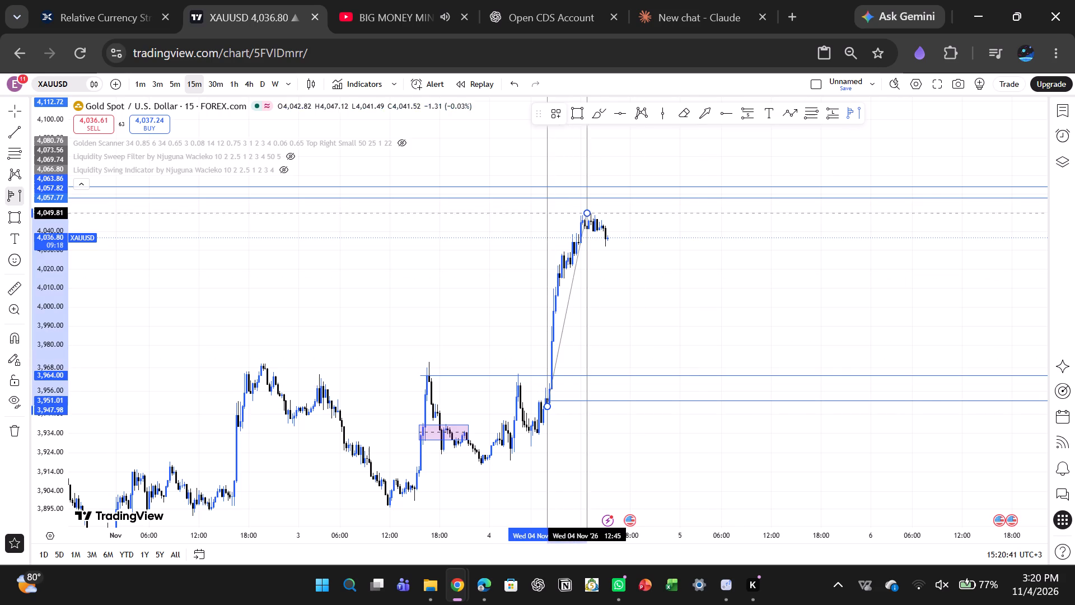
left_click(591, 210)
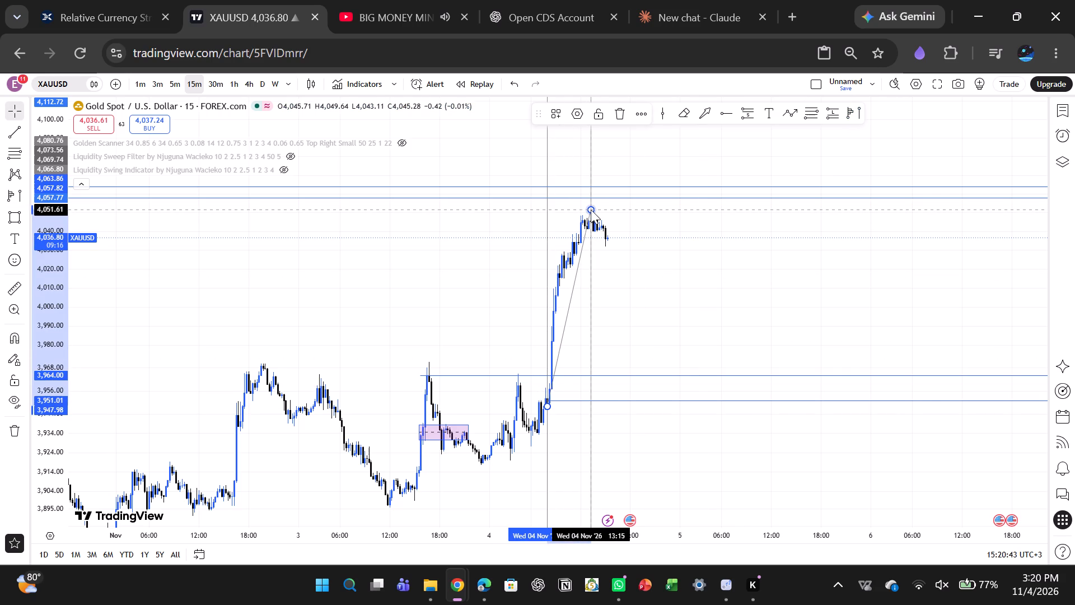
double_click(603, 210)
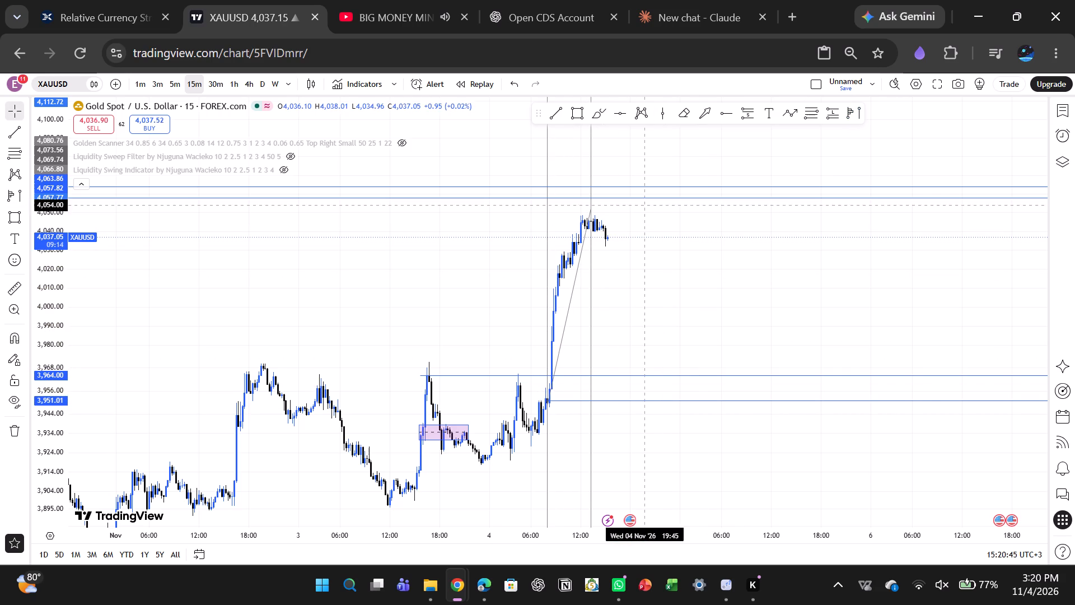
Open the fixed range volume profile's settings and review its style and input options.
left_click(577, 272)
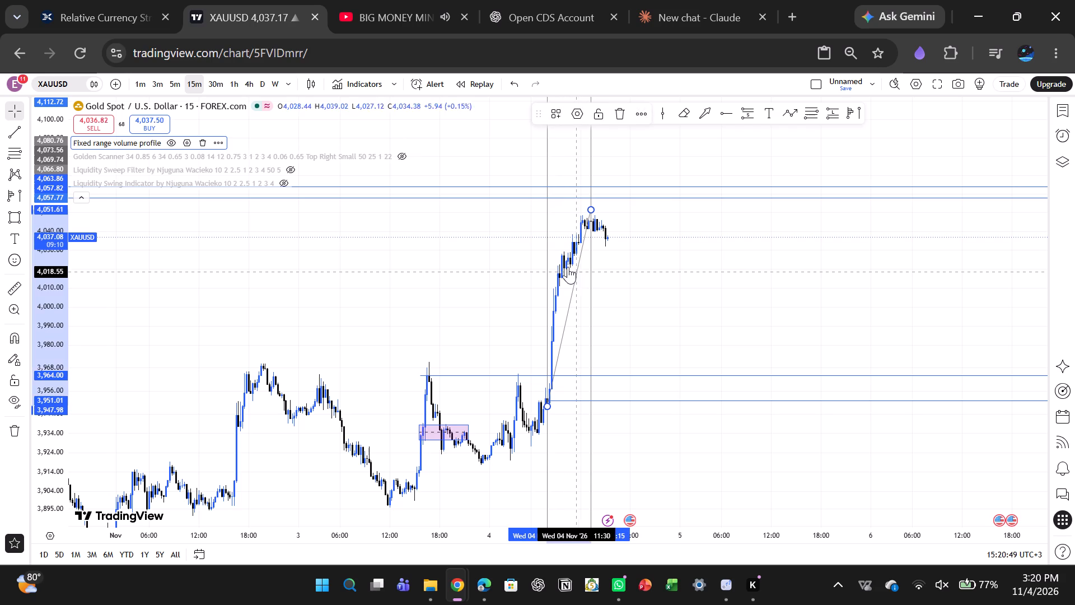
left_click(190, 138)
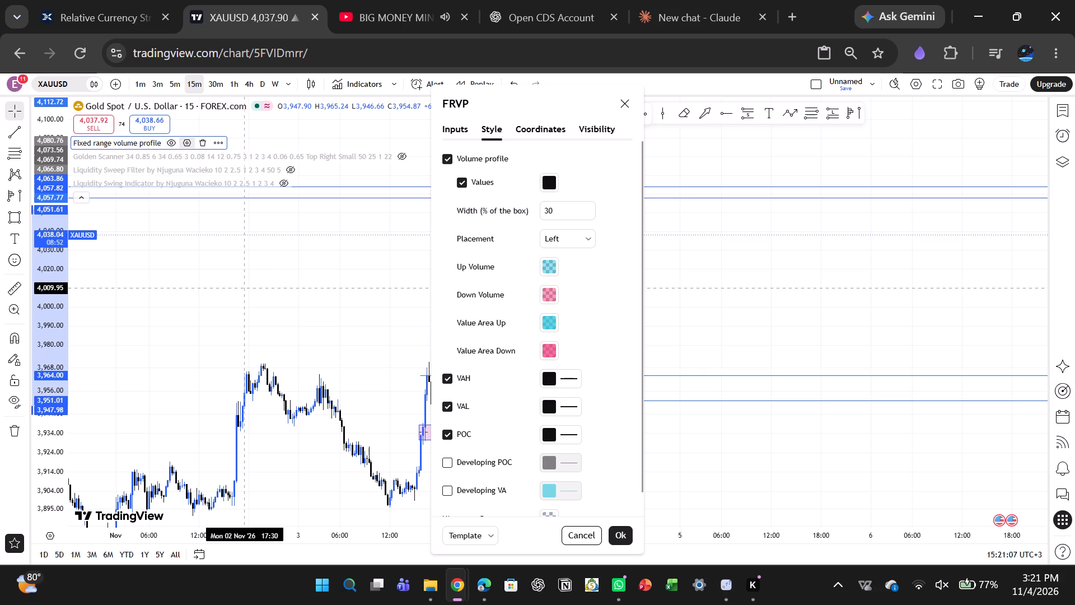
left_click(458, 130)
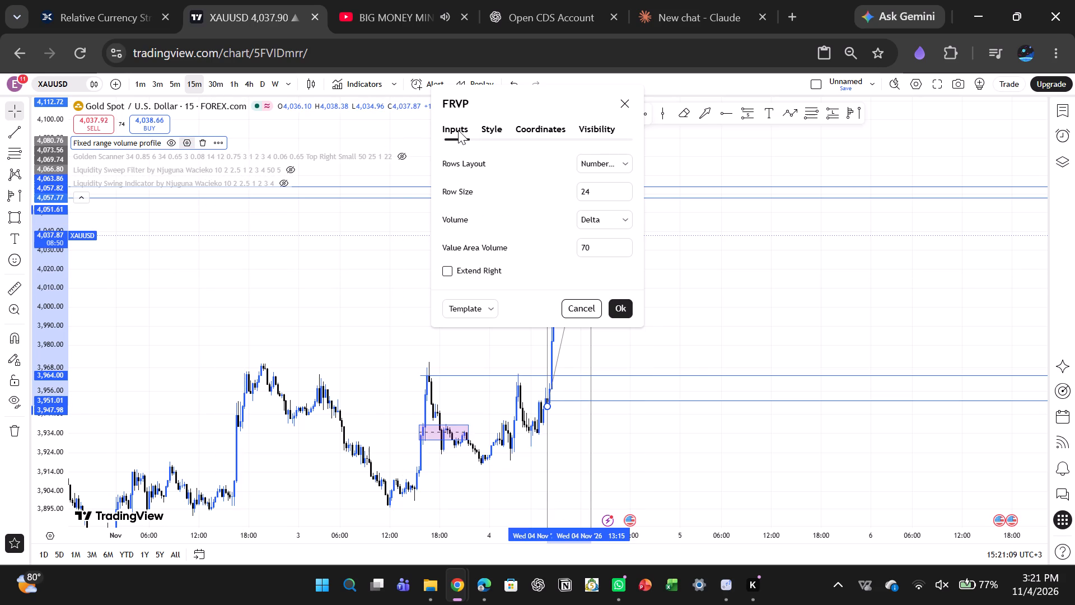
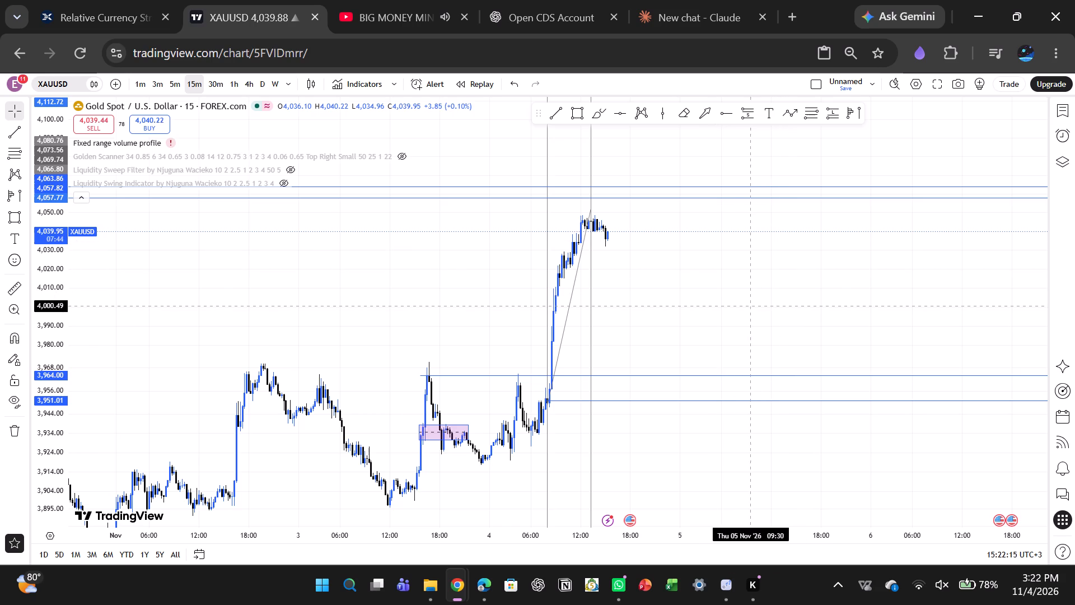
Draw a Fibonacci retracement over the 3 November XAUUSD rally, from about 3,905.37 at 15:15 up to about 3,971.66 at 18:00.
left_click_drag(728, 318, 744, 179)
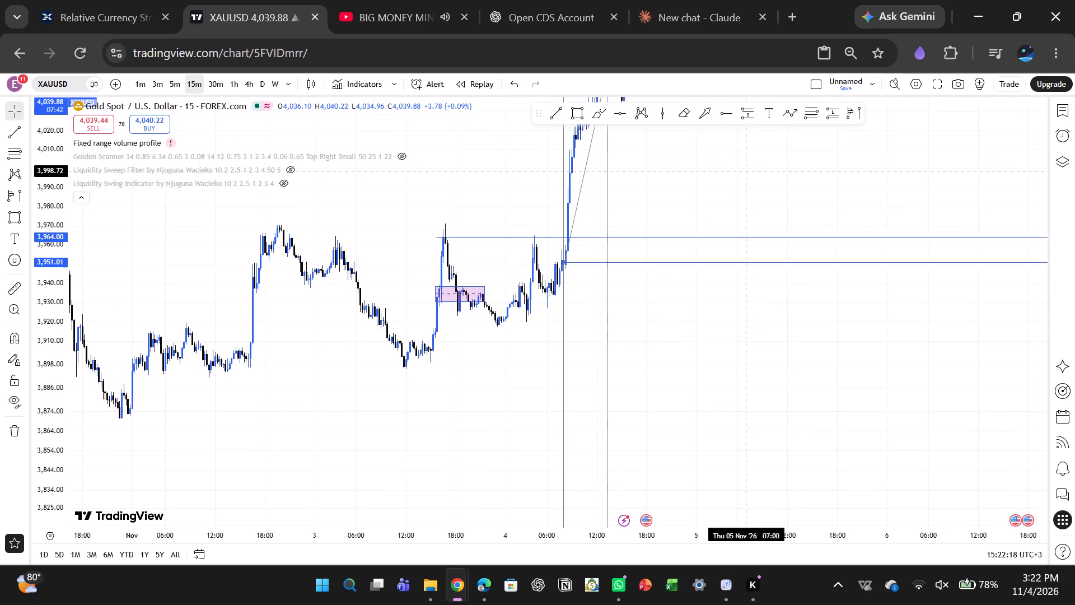
left_click_drag(744, 179, 745, 216)
left_click(815, 118)
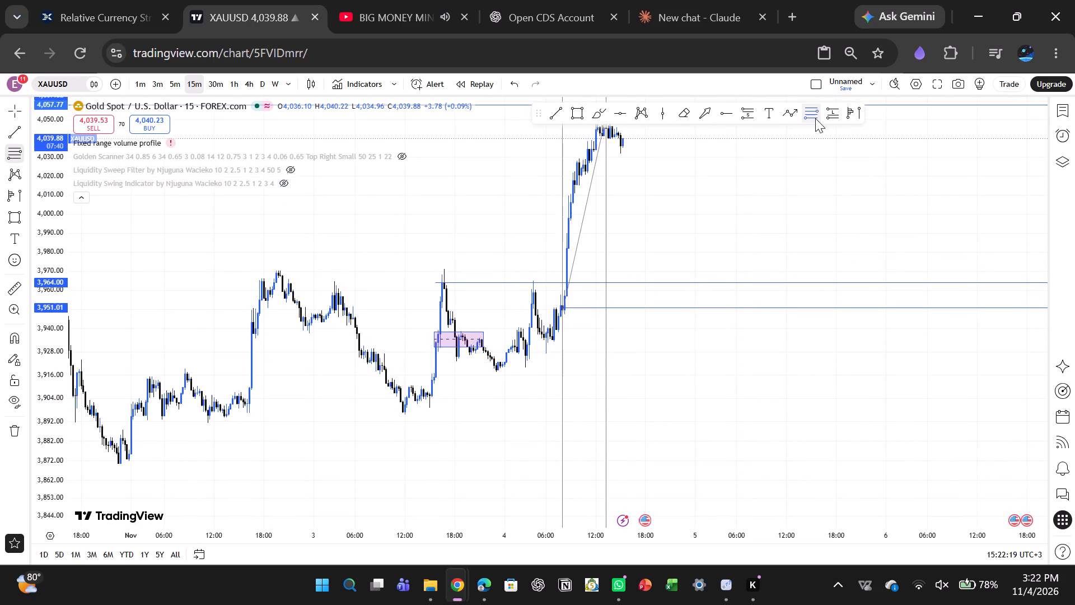
left_click(431, 395)
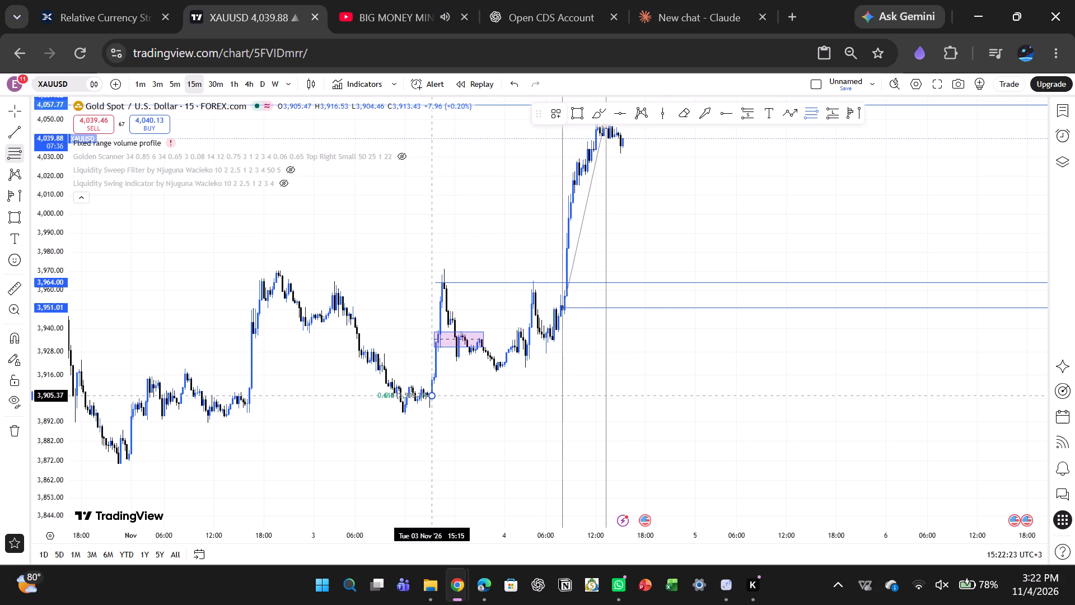
left_click(455, 268)
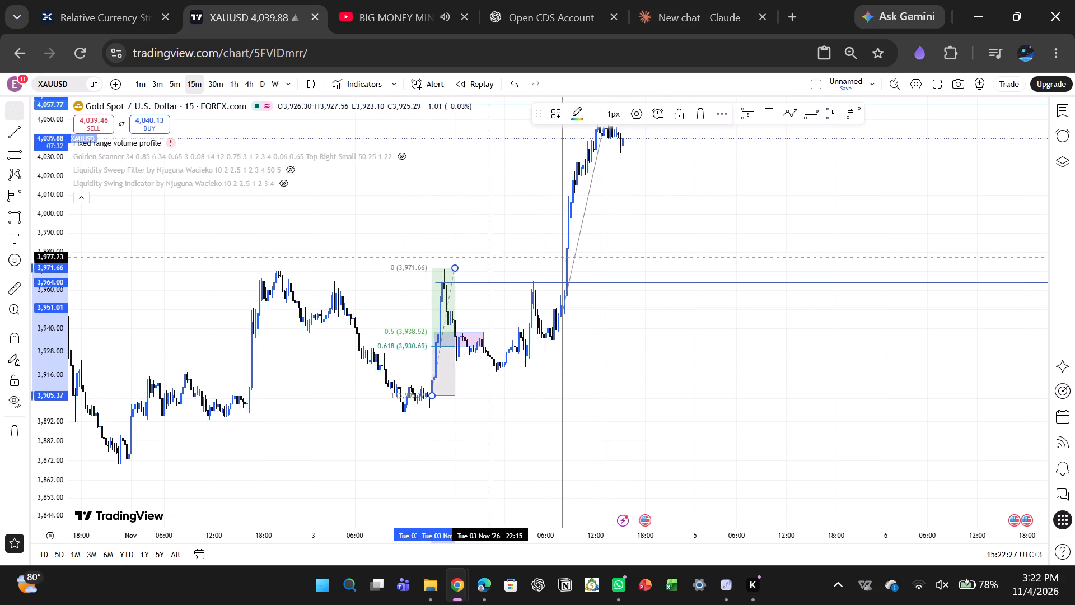
left_click(504, 252)
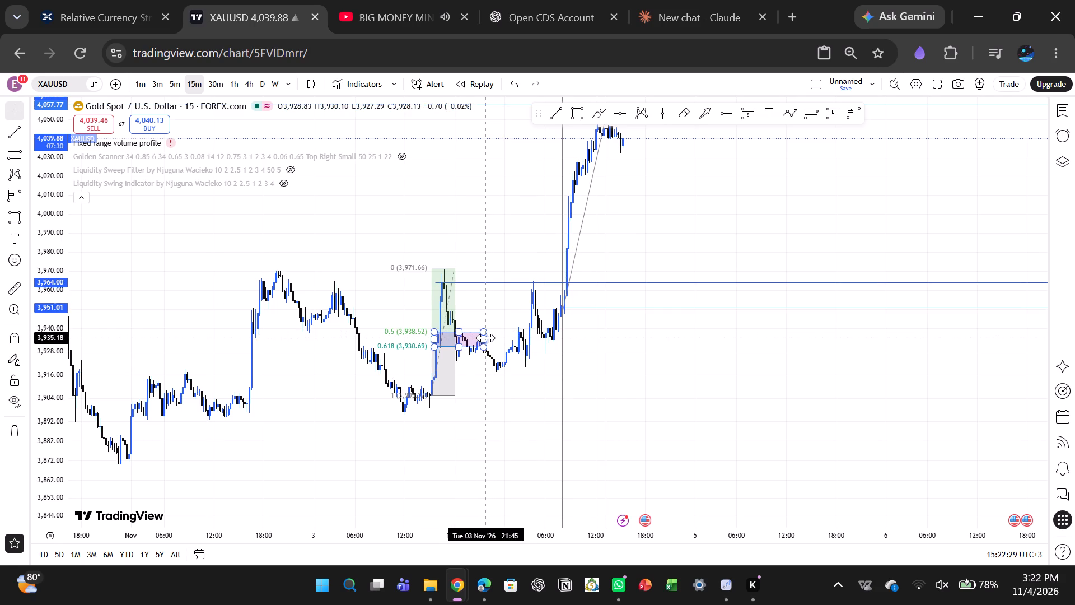
Extend the purple rectangle zone between the 0.5 and 0.618 levels forward to about 07:45 on 4 November, where the rally starts.
left_click_drag(486, 338, 580, 348)
left_click(642, 345)
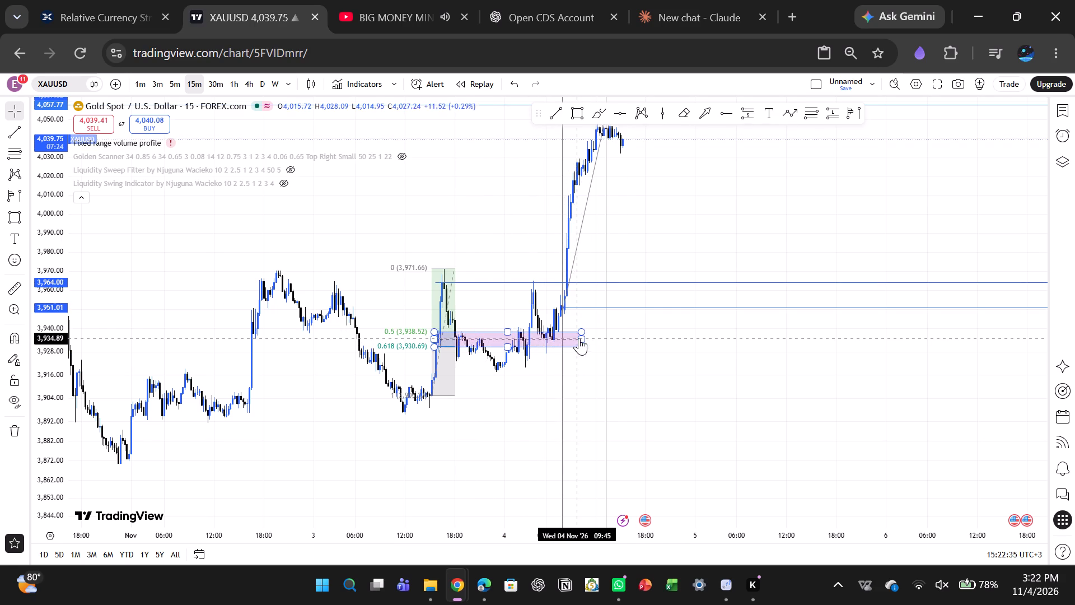
left_click_drag(582, 337, 560, 337)
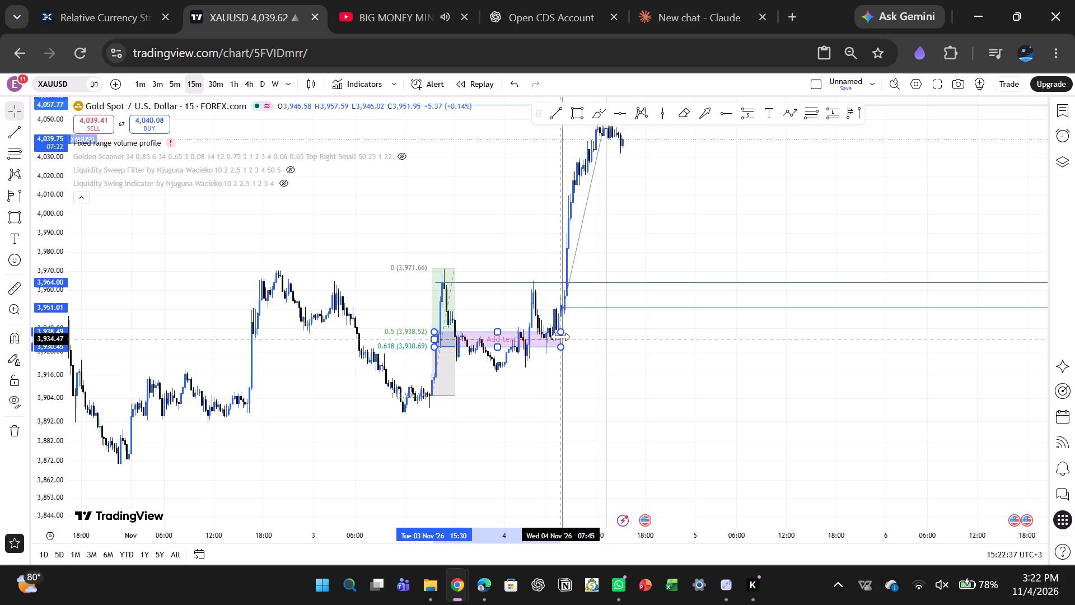
left_click_drag(560, 337, 562, 334)
left_click(586, 339)
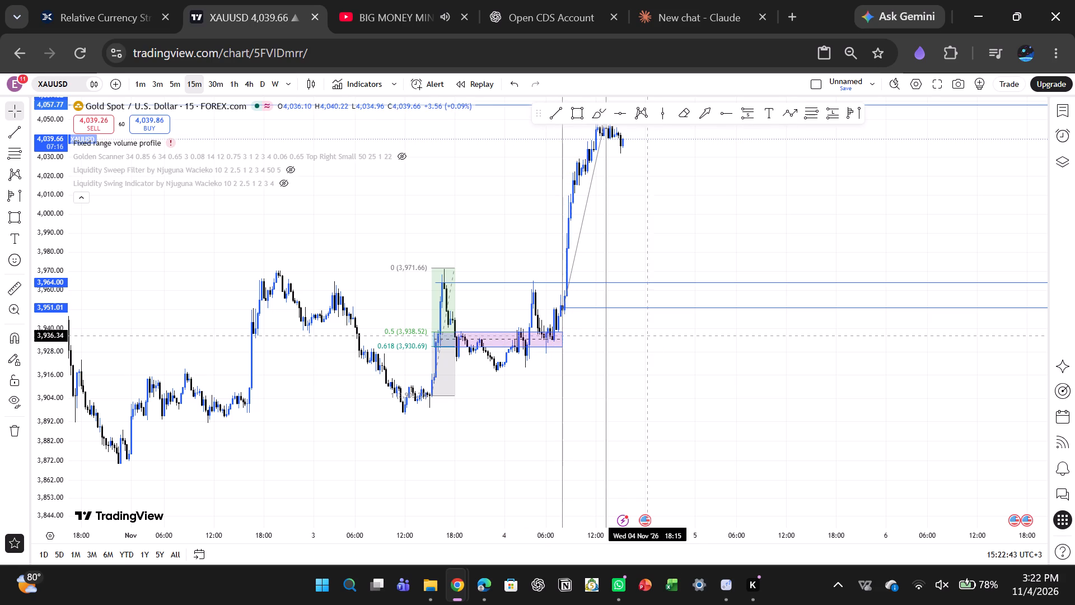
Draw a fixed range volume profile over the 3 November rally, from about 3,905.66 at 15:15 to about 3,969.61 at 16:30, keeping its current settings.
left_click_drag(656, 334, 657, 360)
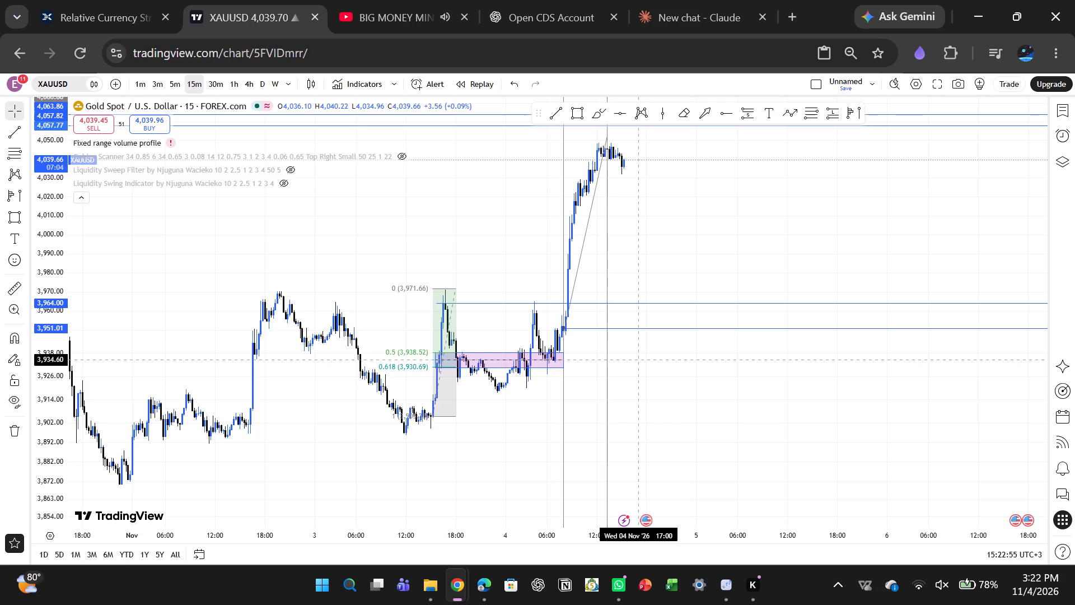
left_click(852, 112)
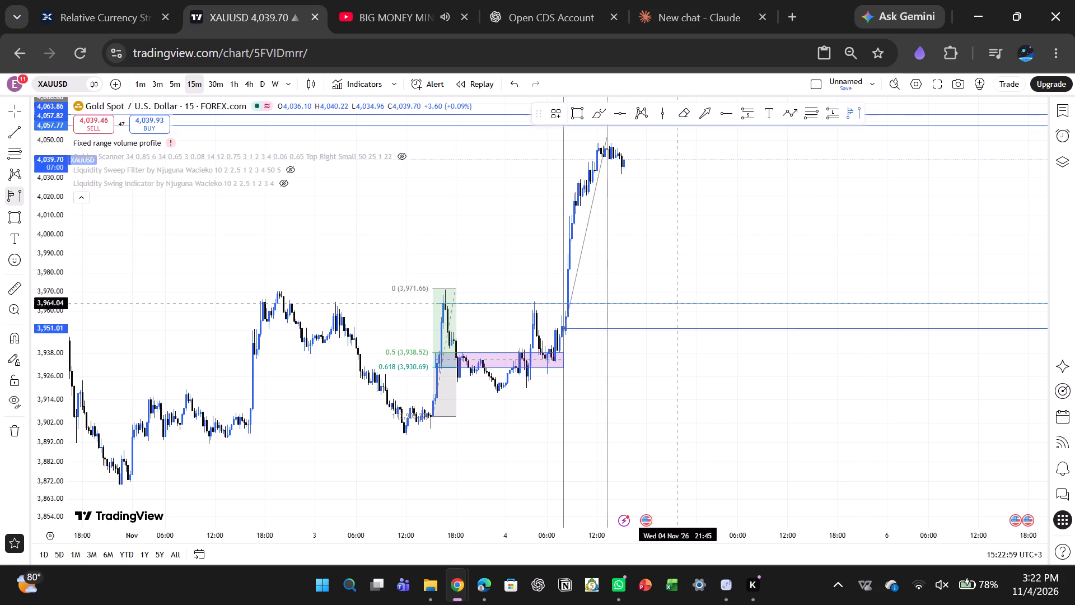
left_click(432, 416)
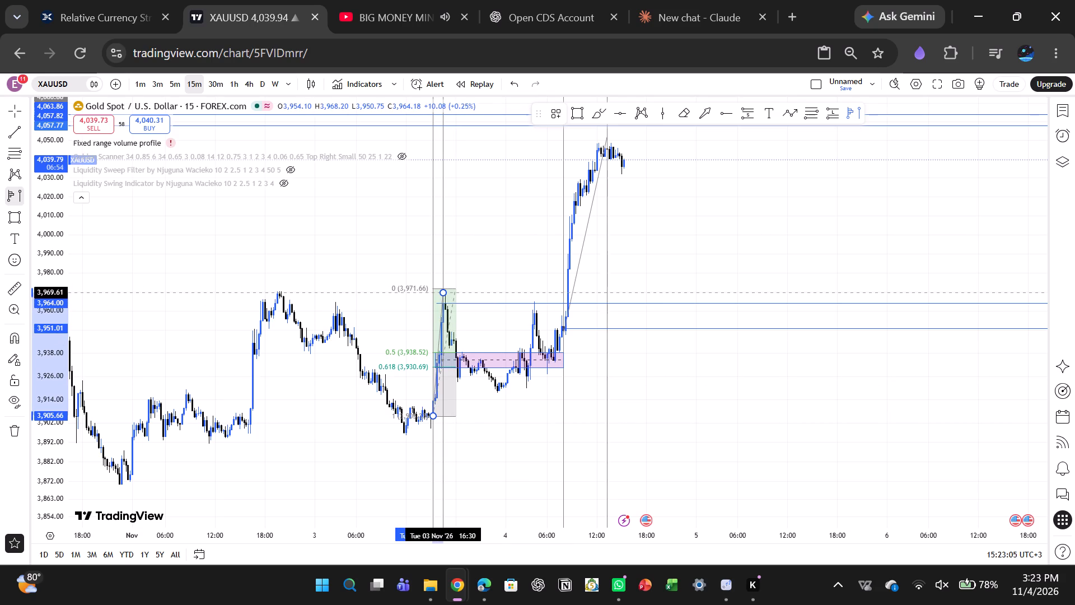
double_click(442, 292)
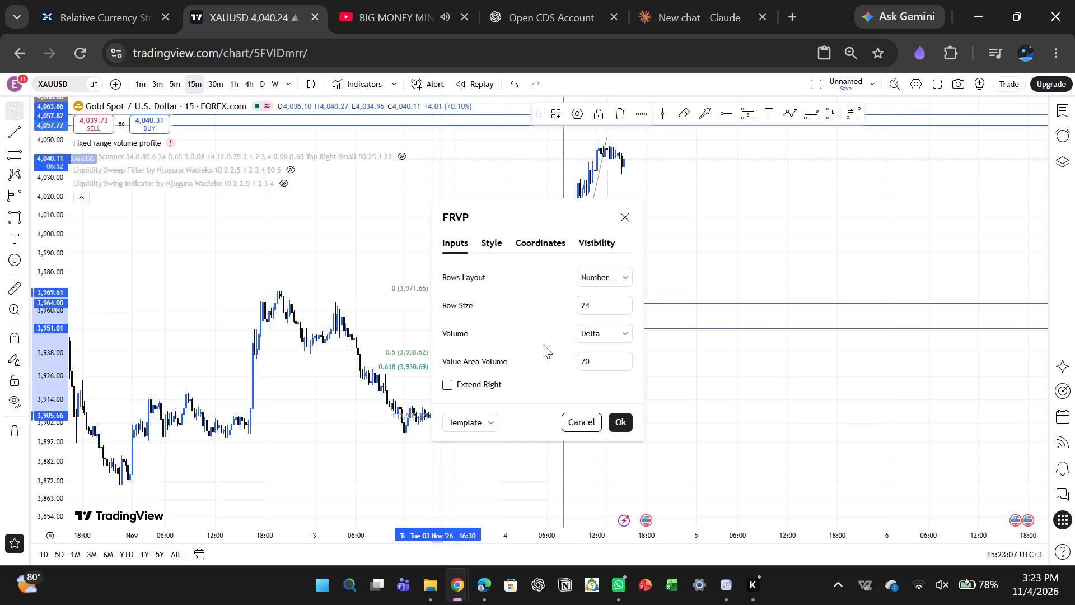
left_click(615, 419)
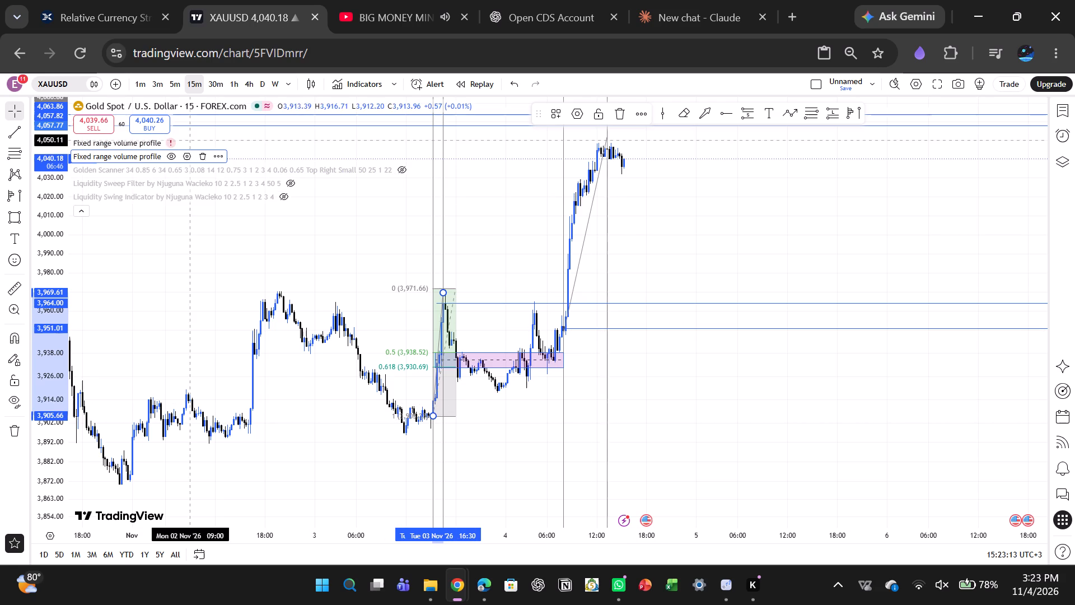
Remove both fixed range volume profiles from the XAUUSD chart.
left_click_drag(157, 140, 199, 142)
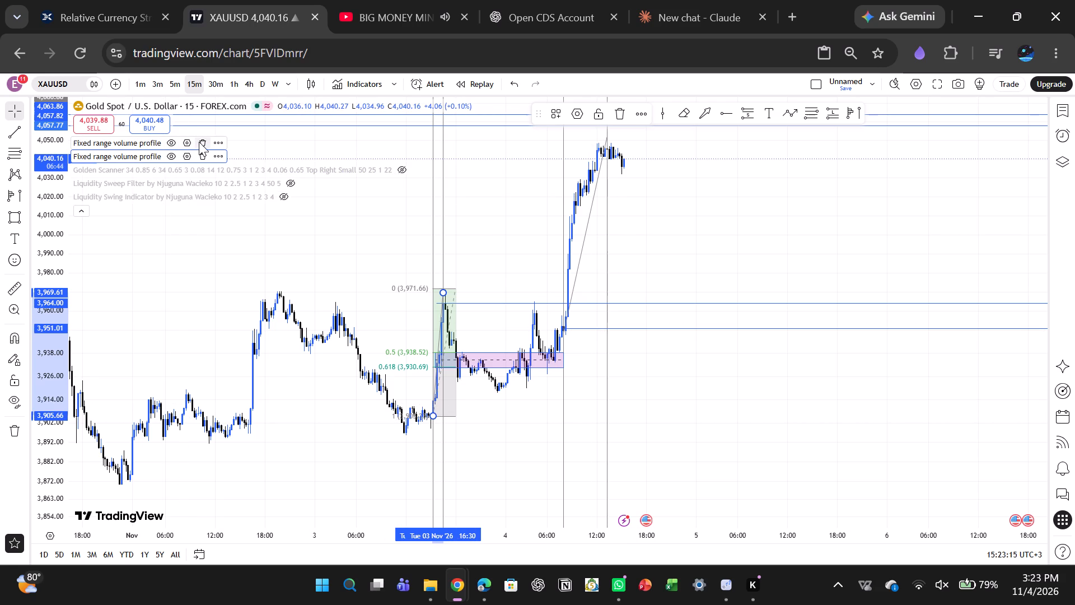
left_click_drag(199, 142, 200, 140)
left_click(200, 140)
left_click(200, 140)
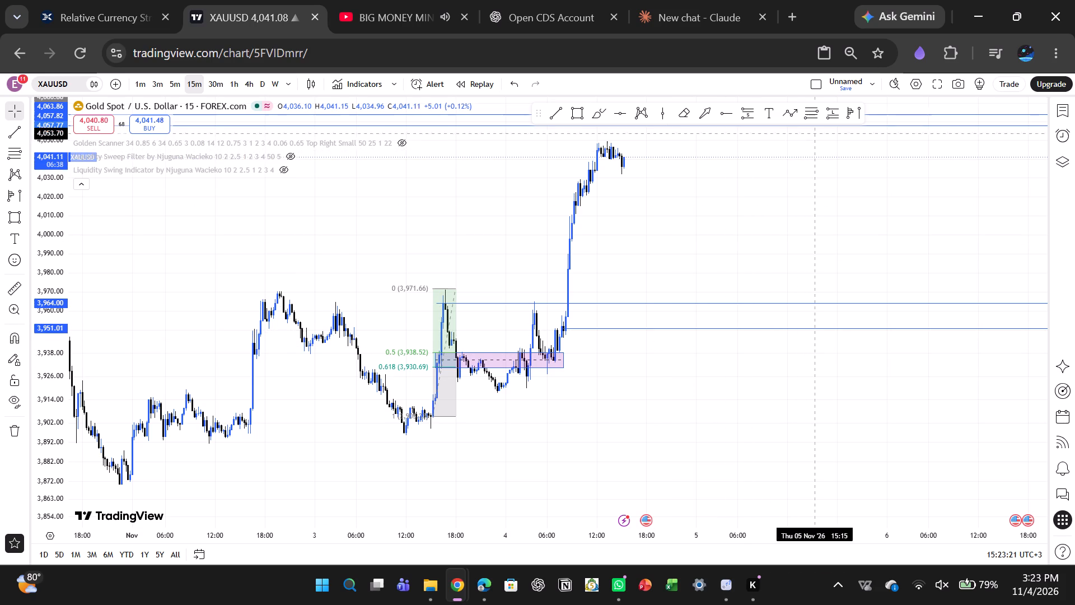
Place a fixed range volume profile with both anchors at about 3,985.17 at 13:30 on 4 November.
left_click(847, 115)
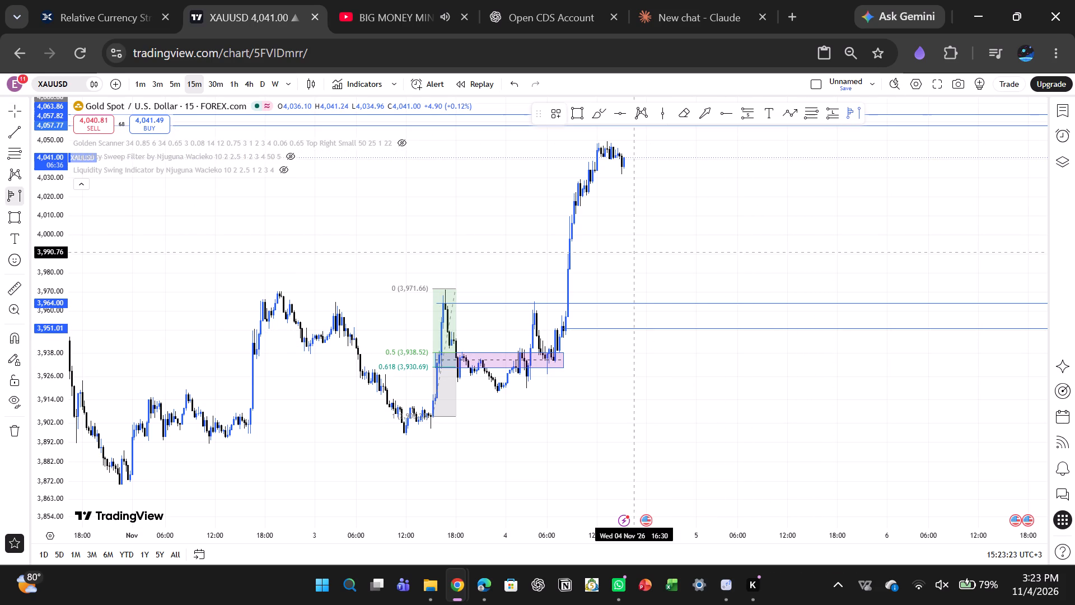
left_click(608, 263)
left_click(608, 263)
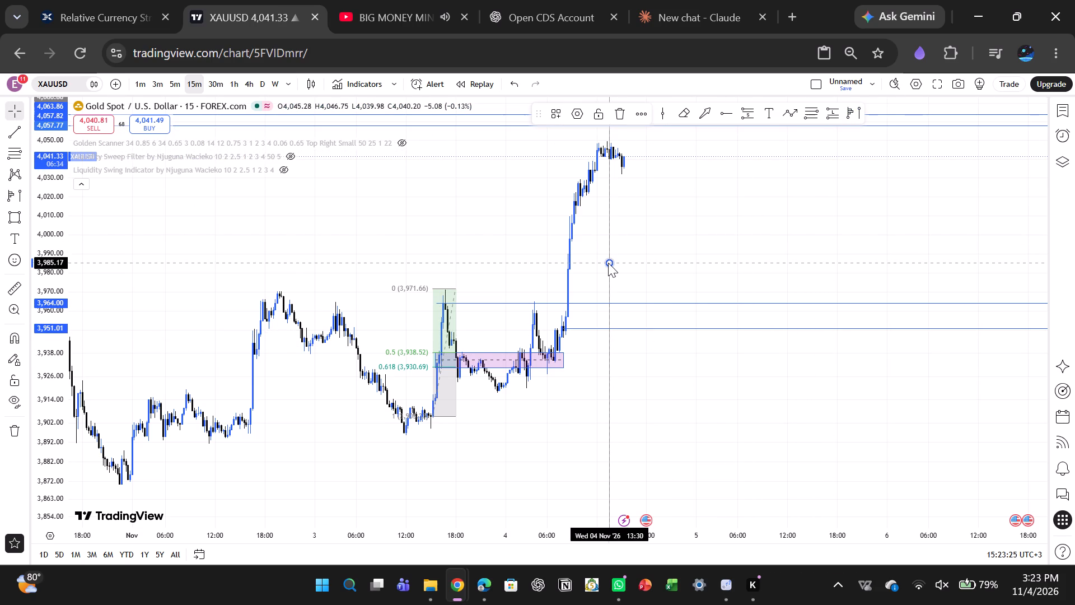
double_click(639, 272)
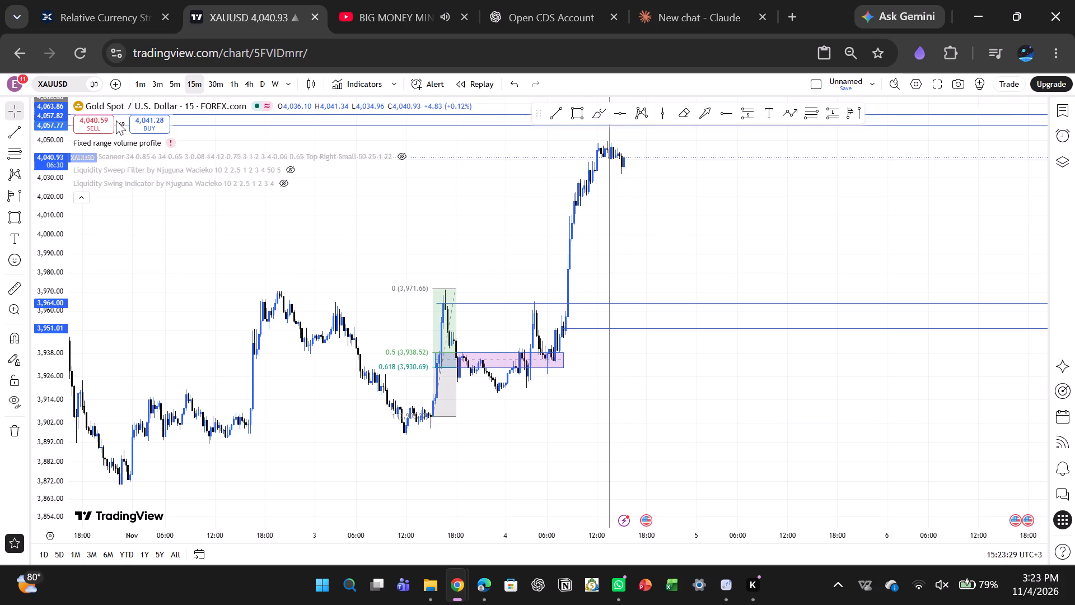
Open the fixed range volume profile's settings and review its input and style options.
left_click(185, 137)
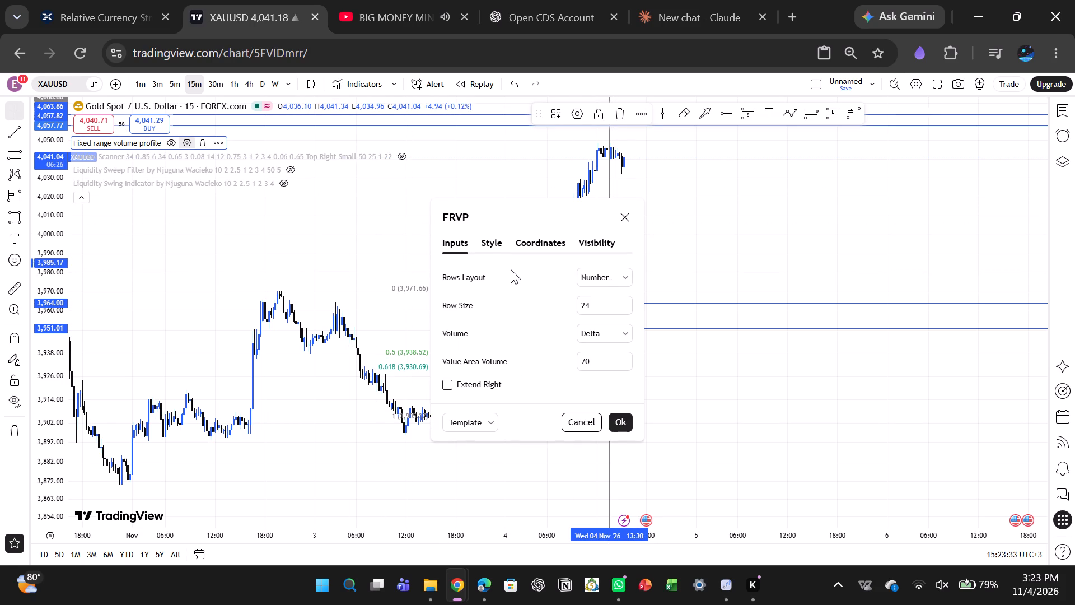
left_click(492, 247)
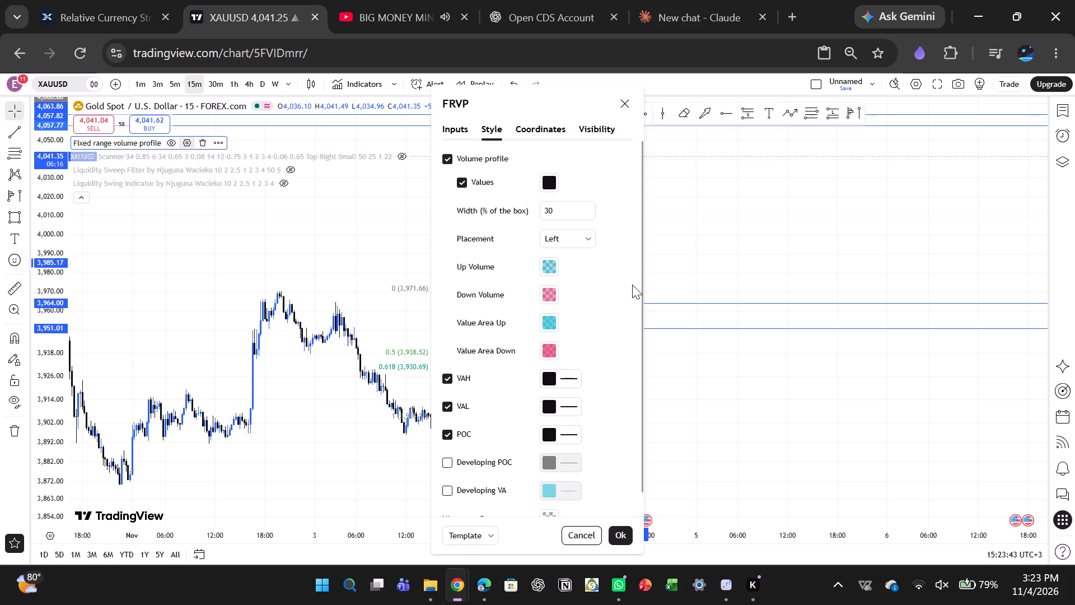
left_click(454, 130)
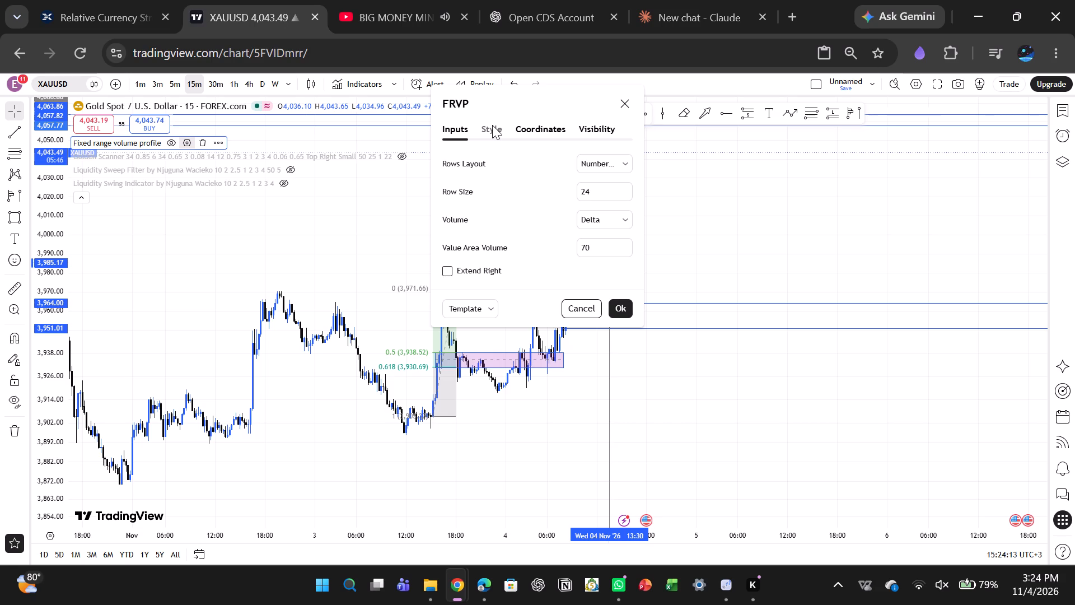
left_click(492, 125)
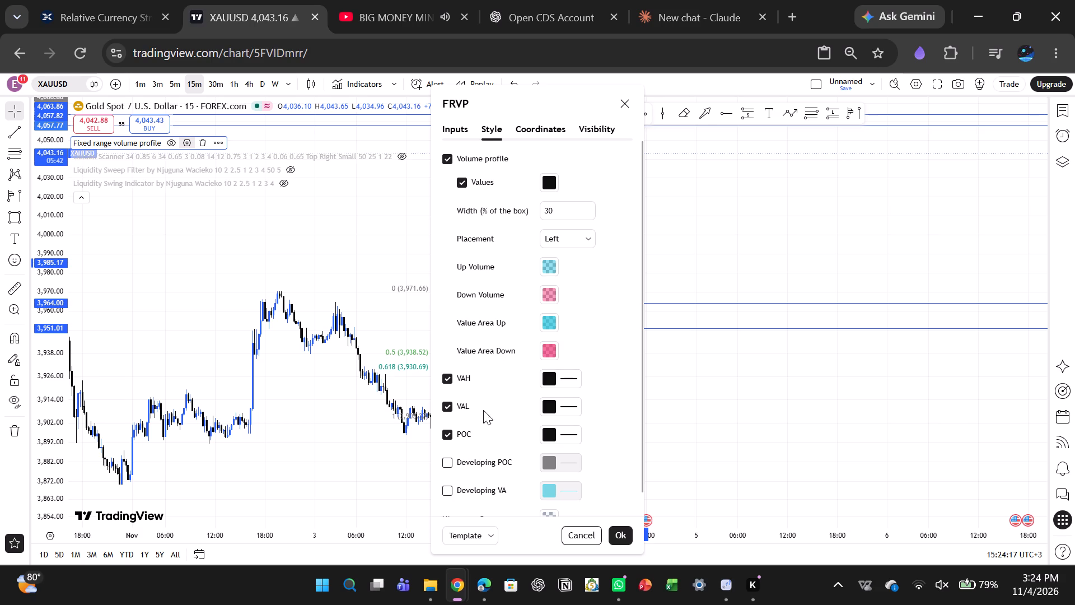
Close the profile settings and examine XAUUSD price action from 30 October to 4 November around the Fibonacci levels and the purple zone.
scroll(408, 306, "up", 1)
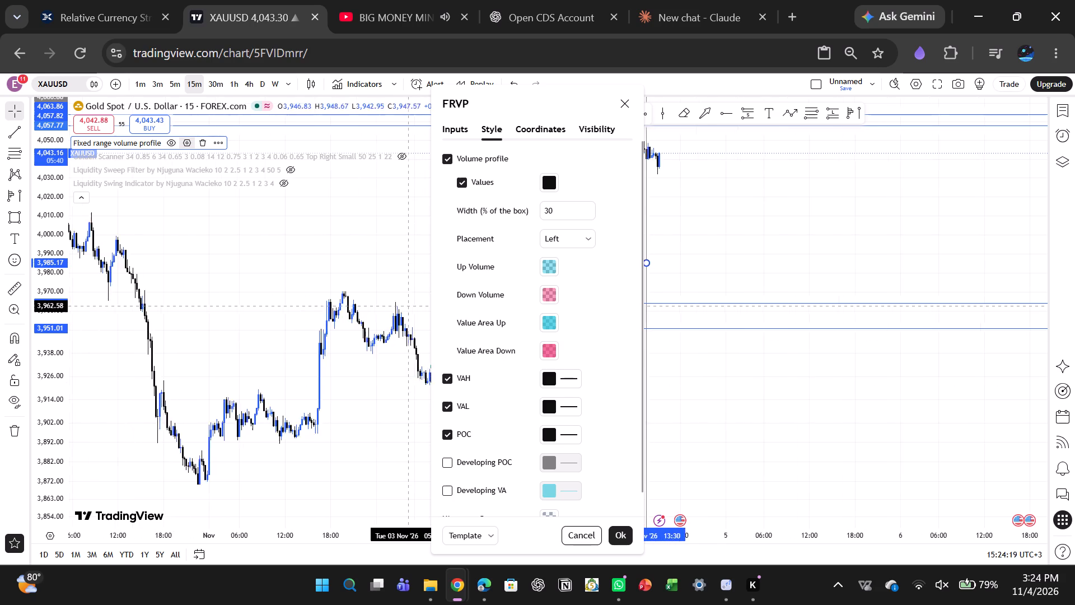
scroll(408, 306, "up", 2)
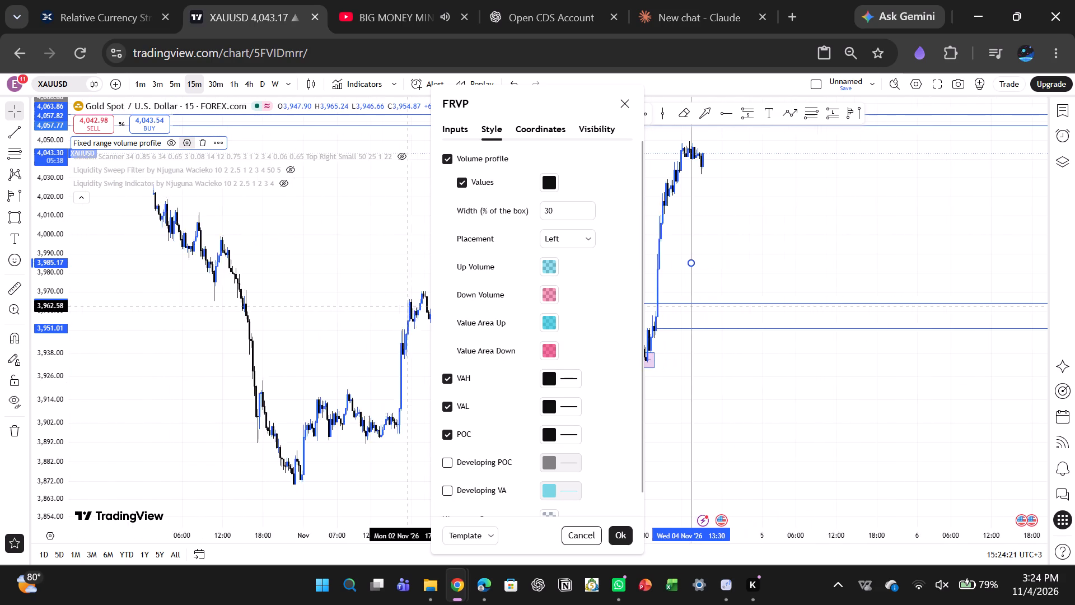
scroll(408, 306, "up", 1)
left_click_drag(322, 314, 322, 253)
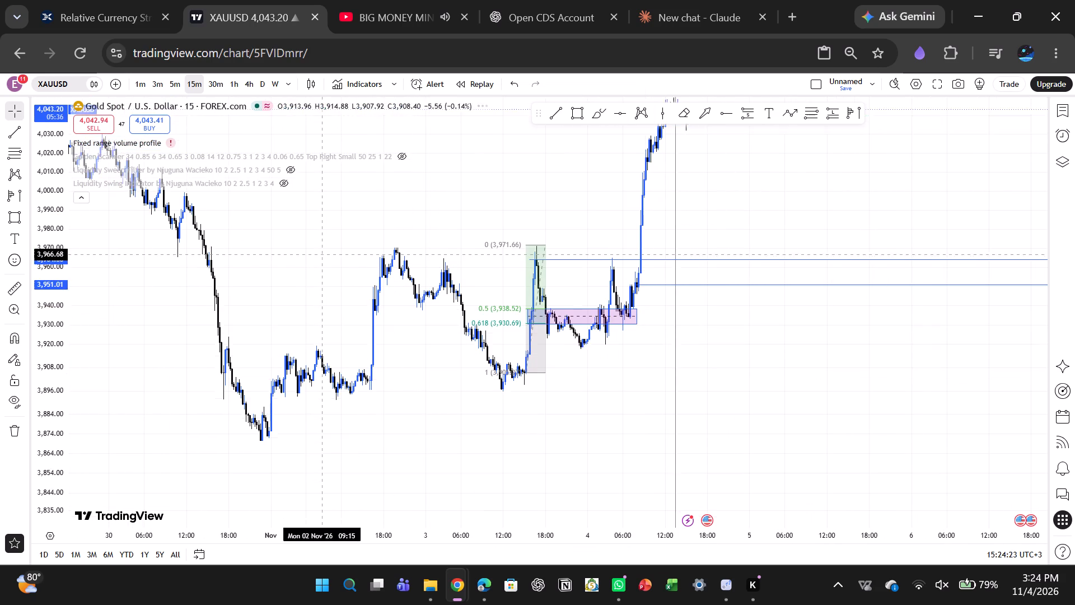
left_click_drag(322, 253, 301, 307)
left_click(402, 217)
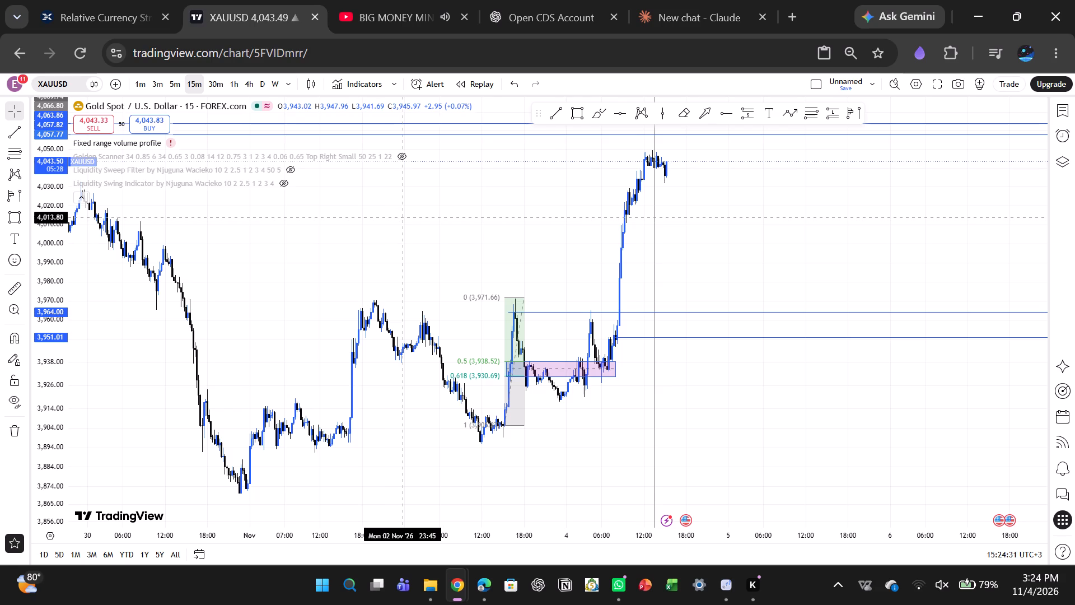
left_click_drag(490, 183, 489, 225)
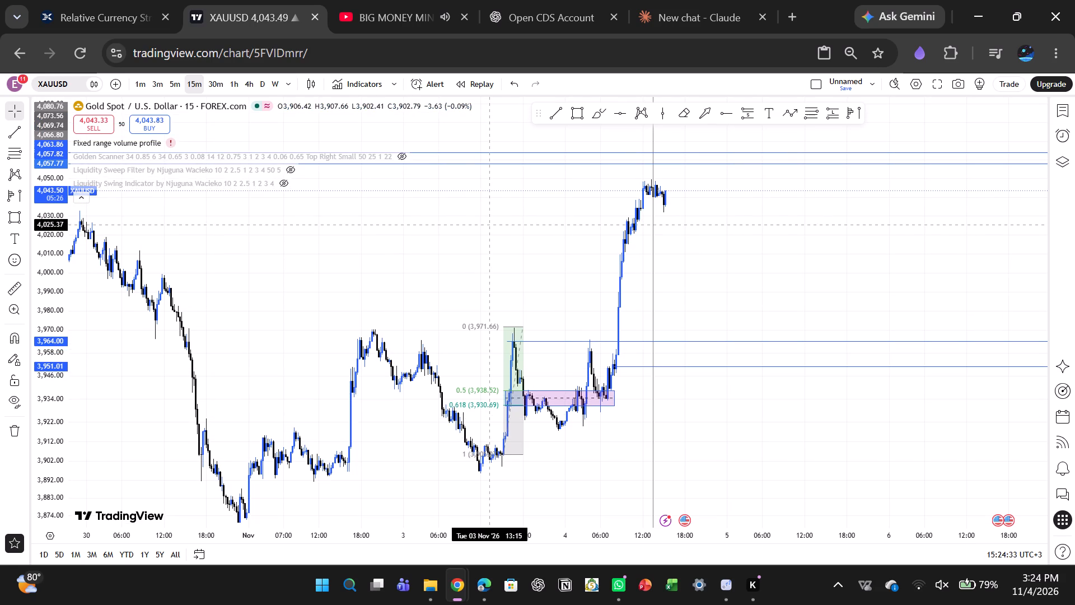
left_click_drag(489, 225, 489, 224)
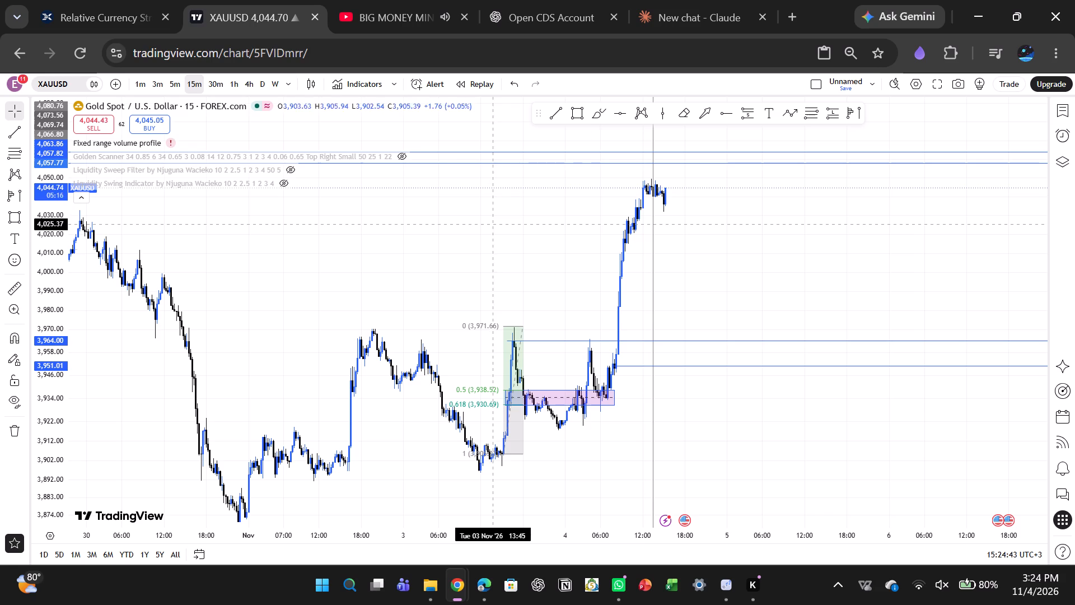
left_click_drag(512, 234, 549, 285)
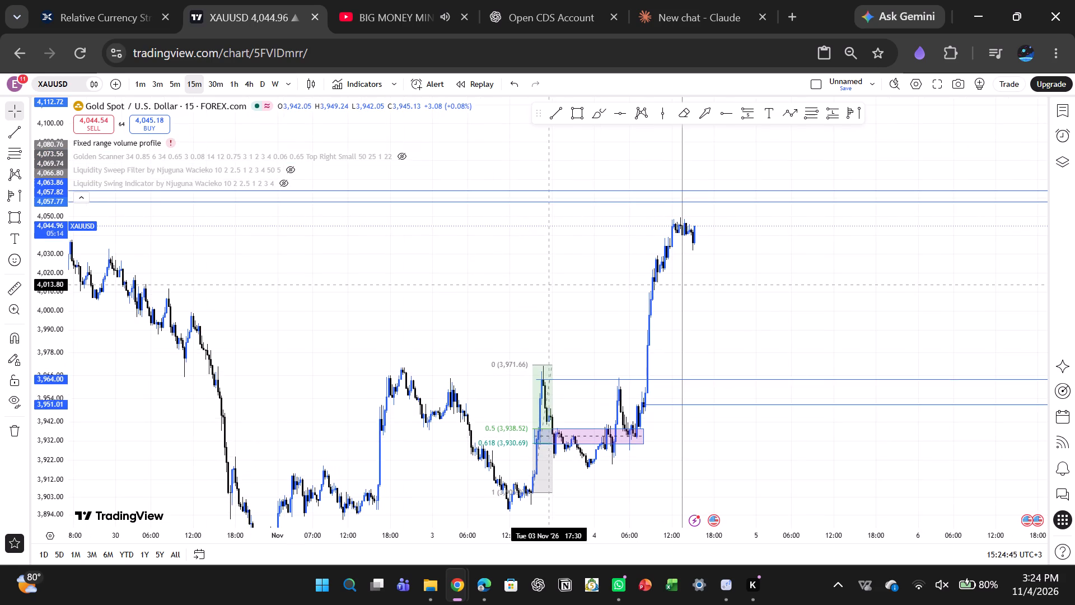
left_click_drag(549, 285, 558, 273)
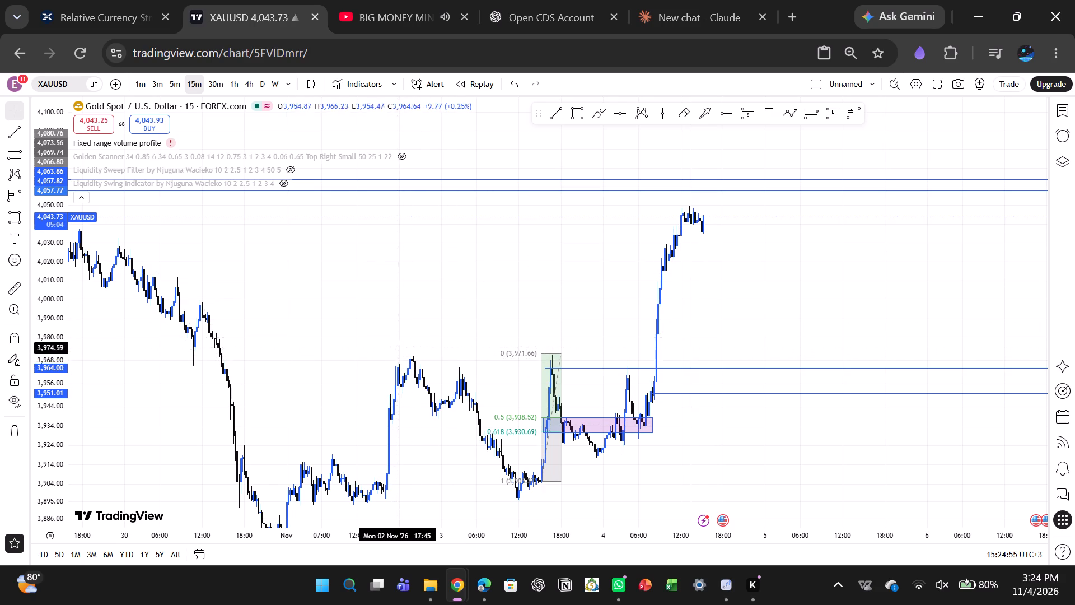
left_click_drag(415, 327, 427, 212)
left_click_drag(425, 220, 411, 243)
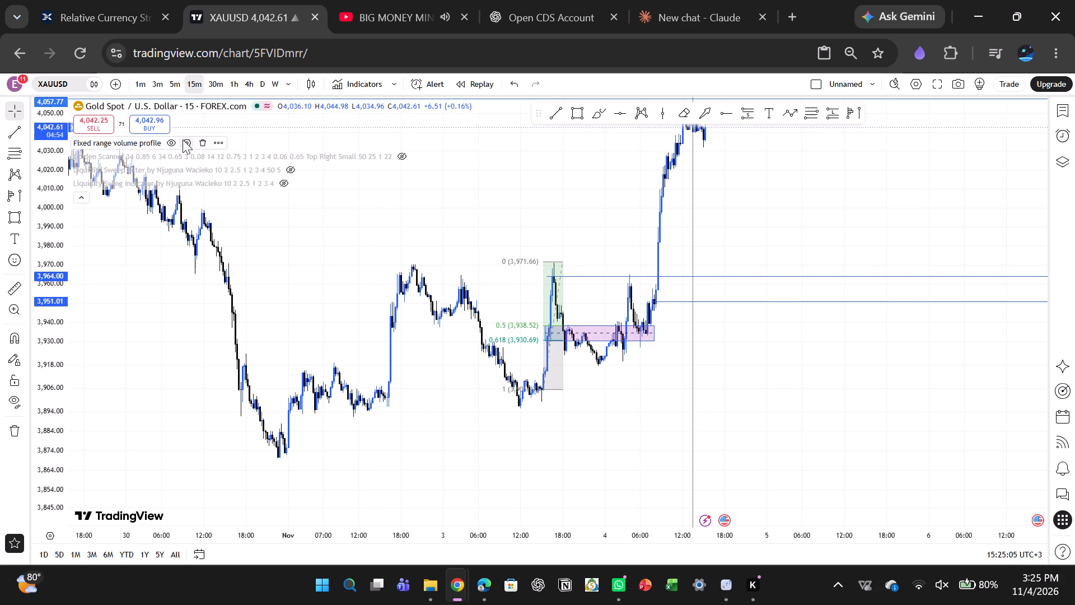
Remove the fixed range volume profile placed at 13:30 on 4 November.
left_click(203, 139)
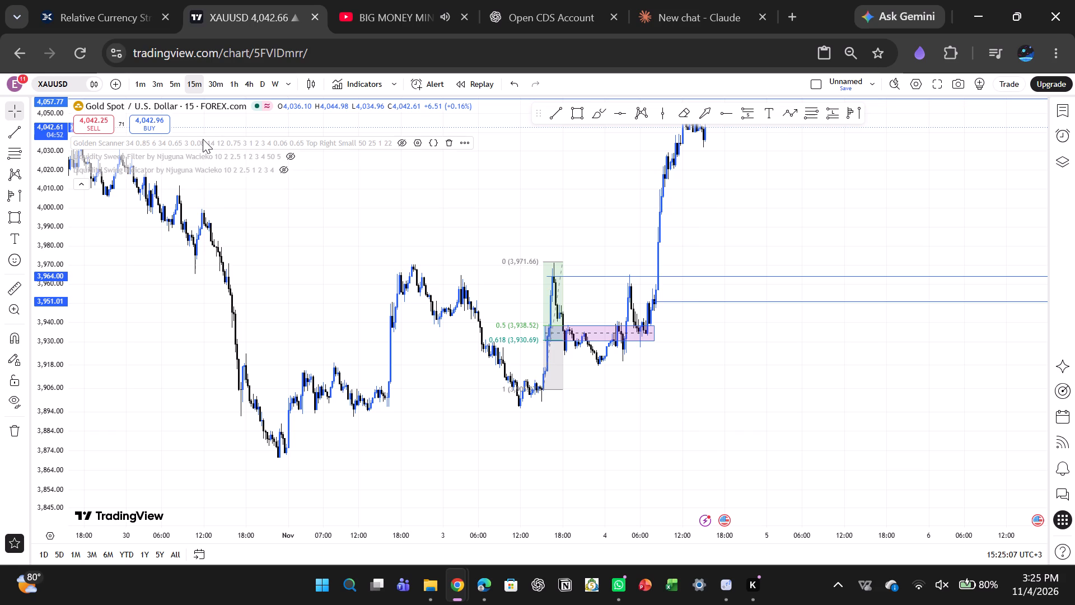
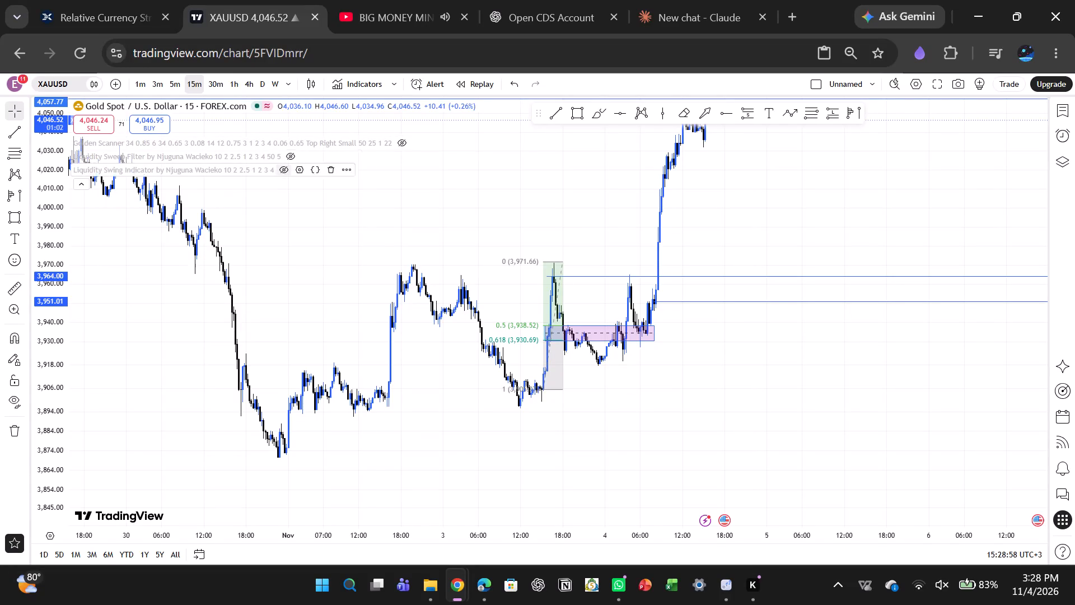
Examine the latest XAUUSD 15-minute rally against the horizontal levels overhead and the Fibonacci zone below.
left_click_drag(460, 222, 441, 266)
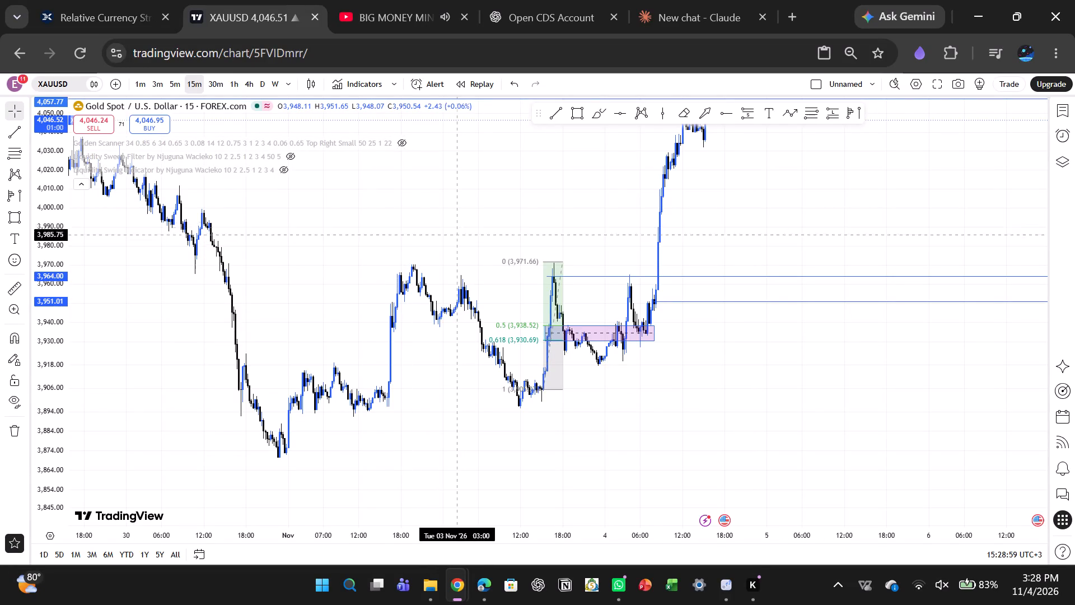
left_click_drag(441, 266, 419, 311)
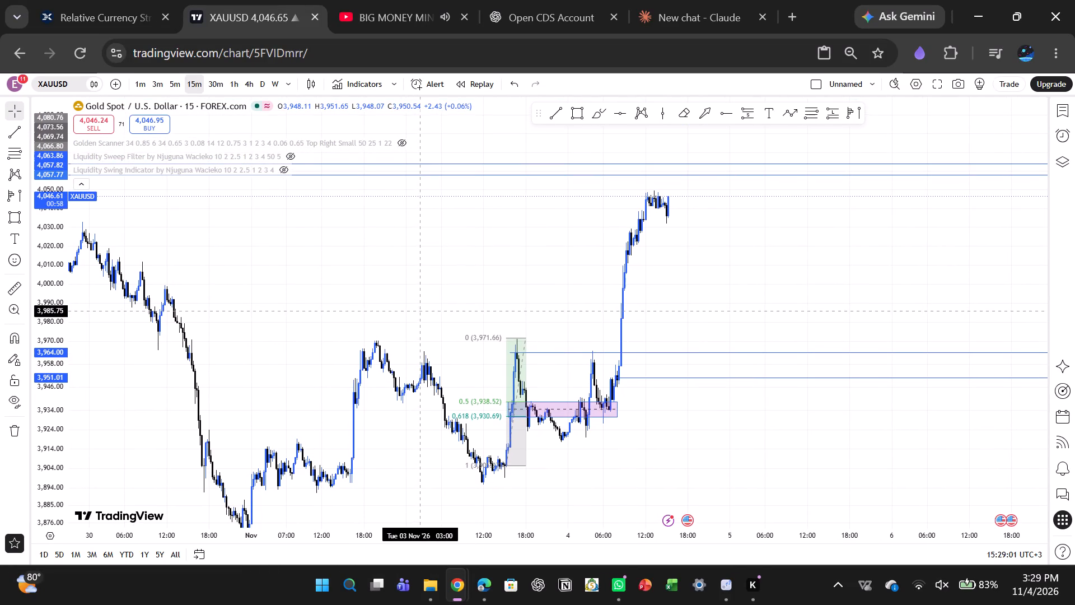
scroll(48, 383, "down", 3)
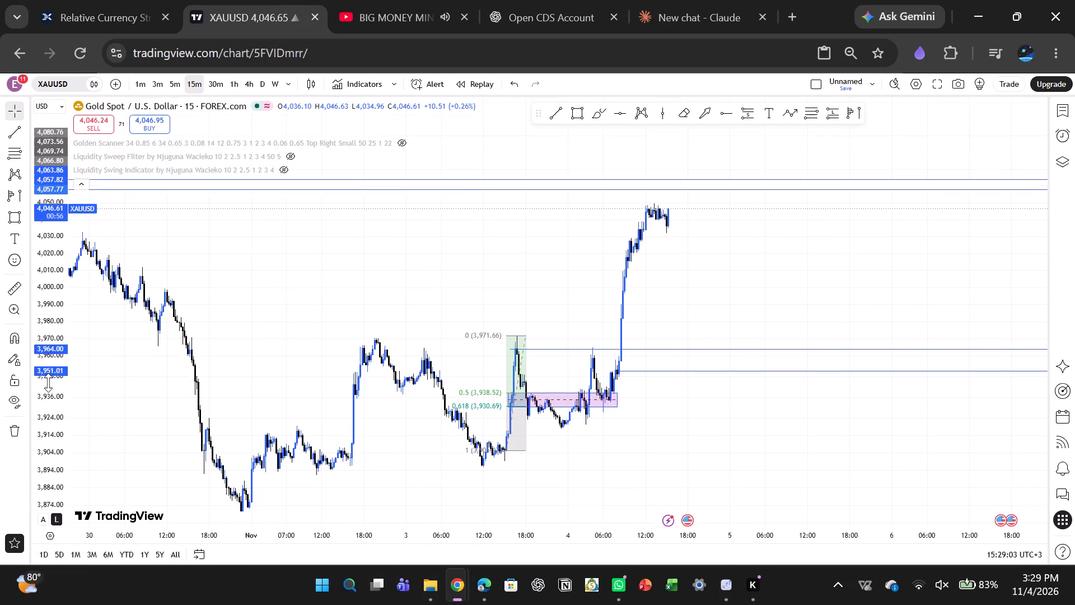
scroll(48, 383, "down", 2)
left_click_drag(322, 280, 312, 308)
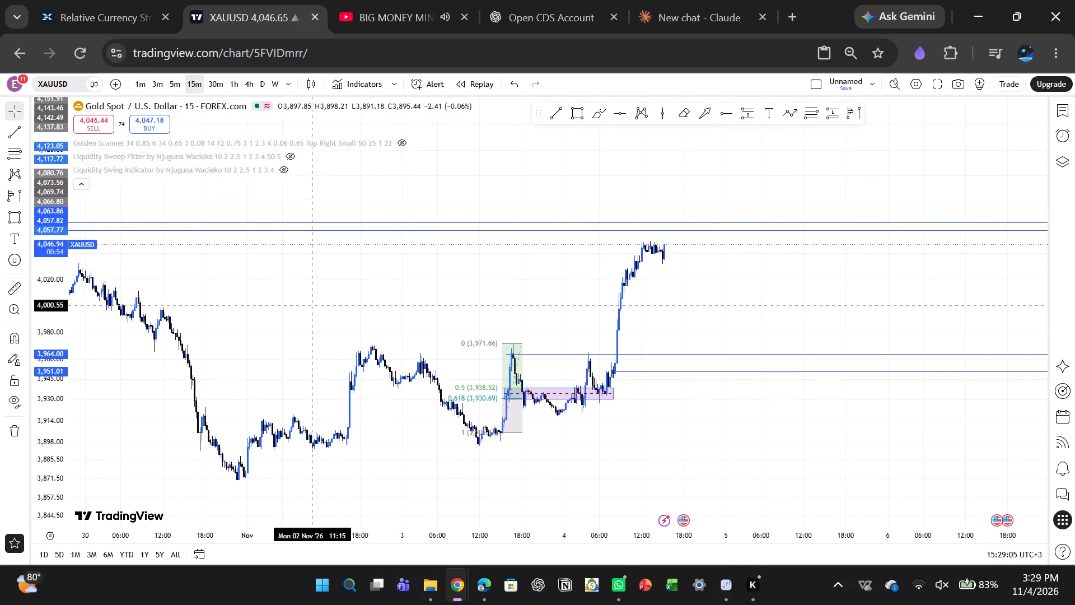
left_click_drag(312, 308, 307, 325)
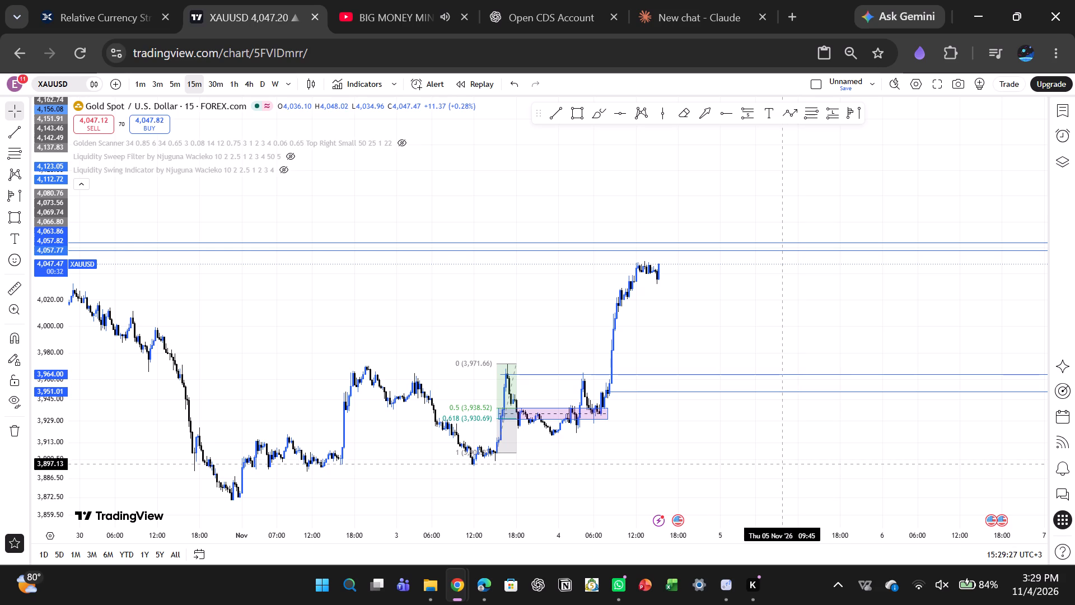
Delete the two horizontal rays at 3,964.00 and 3,951.01 from the XAUUSD chart.
left_click(749, 375)
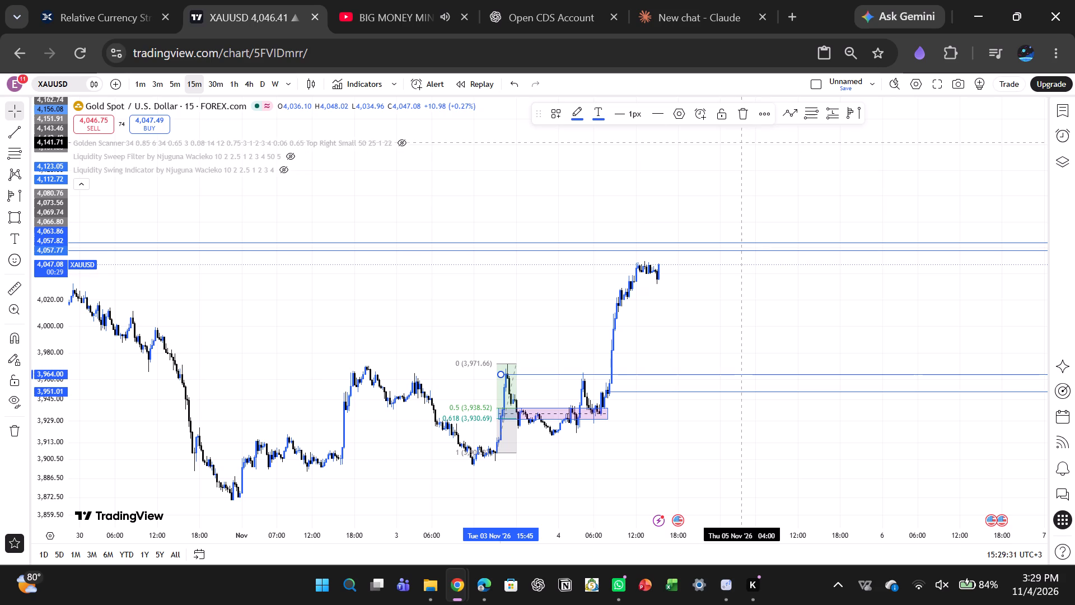
left_click(744, 118)
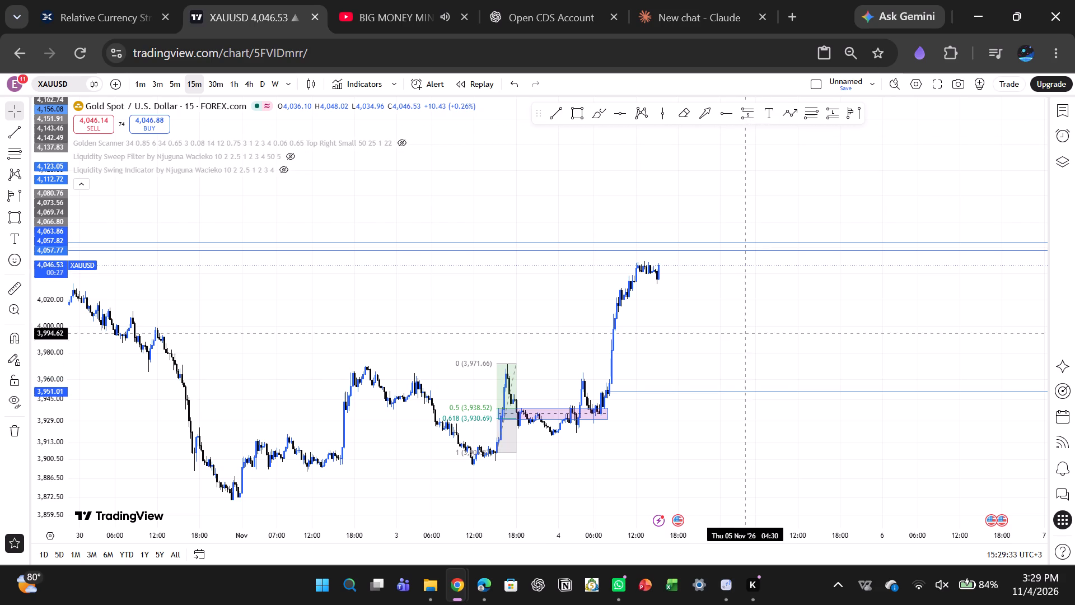
left_click_drag(731, 397, 733, 394)
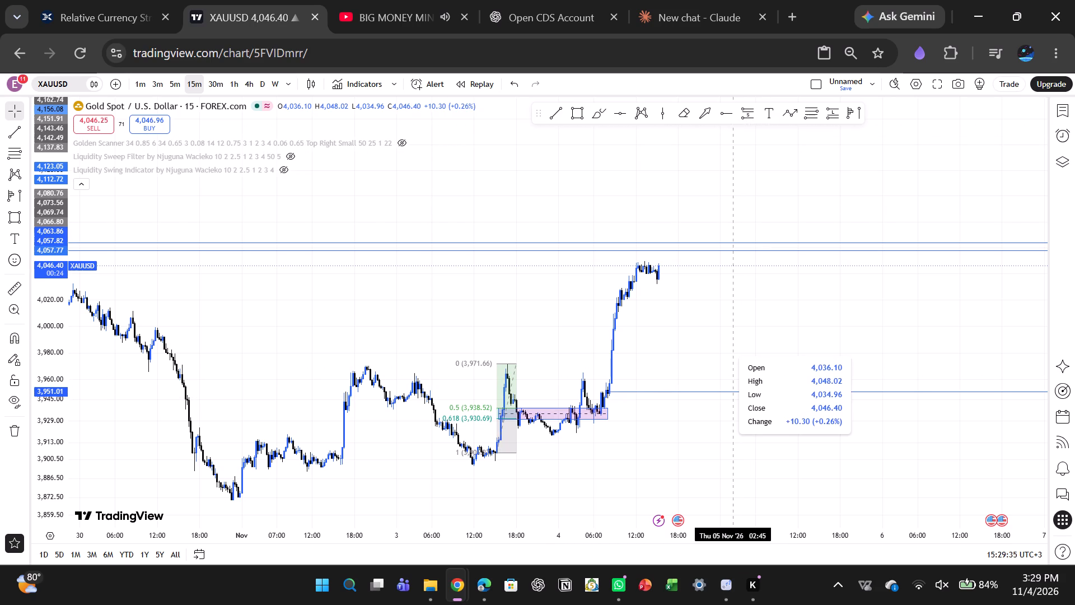
left_click_drag(733, 394, 731, 390)
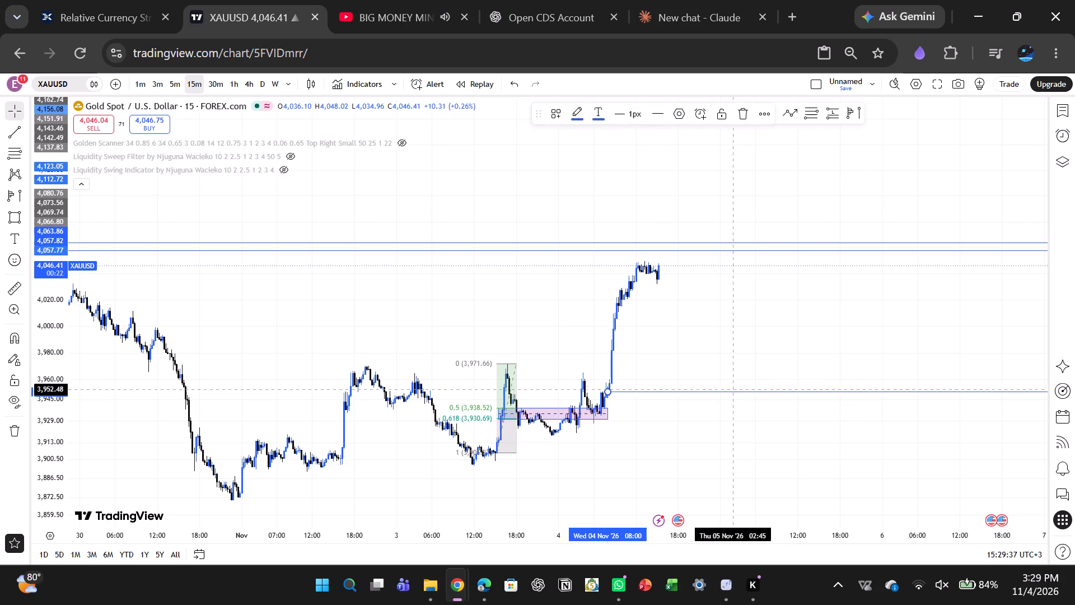
left_click(730, 392)
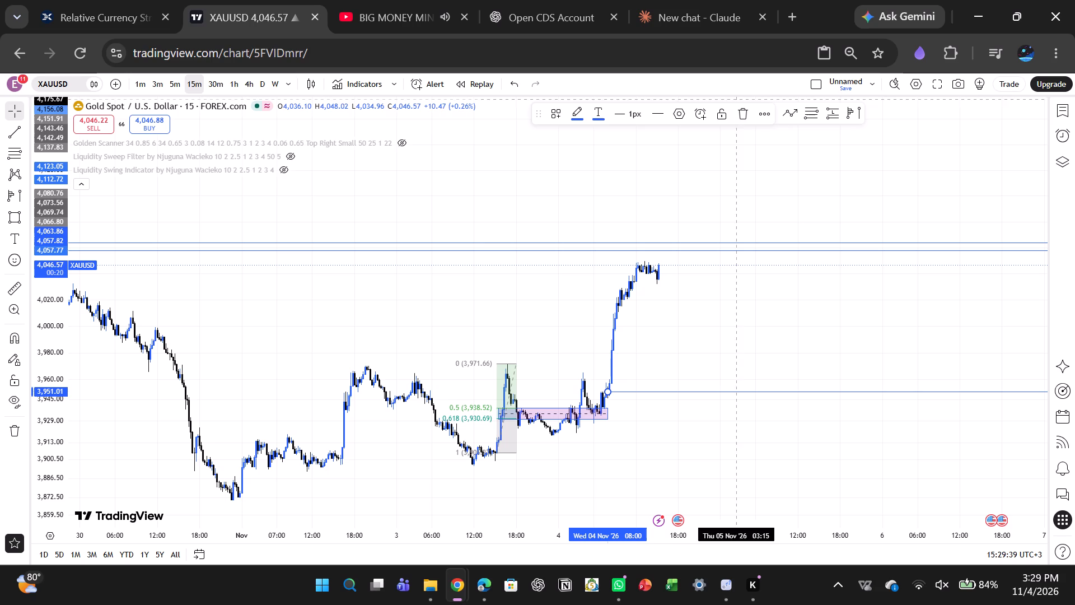
left_click(744, 113)
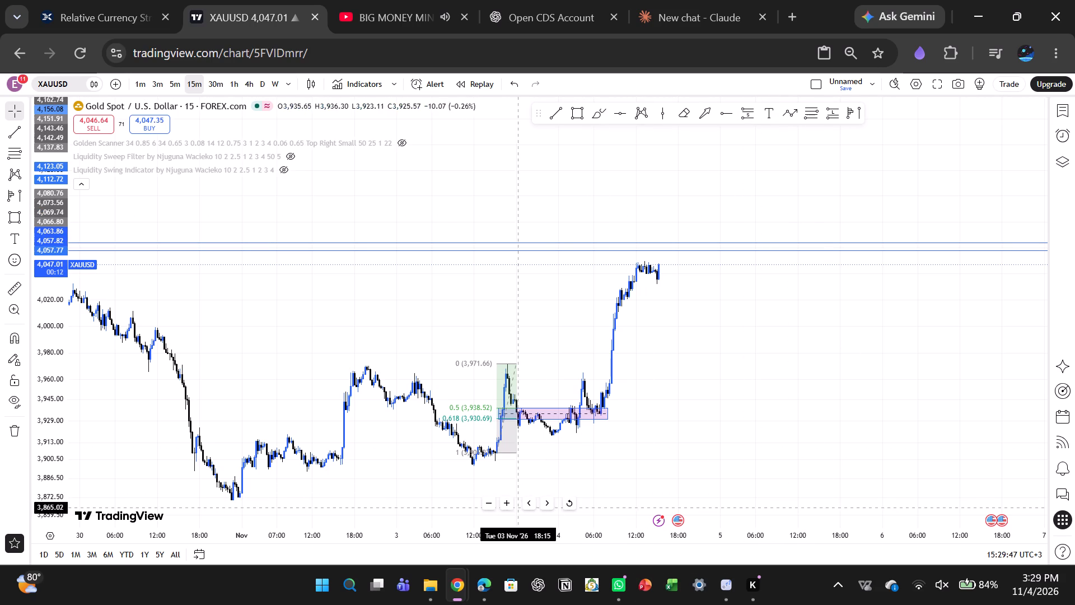
Examine XAUUSD 15-minute price action from 2 to 4 November around the Fibonacci levels and the purple zone.
left_click(506, 504)
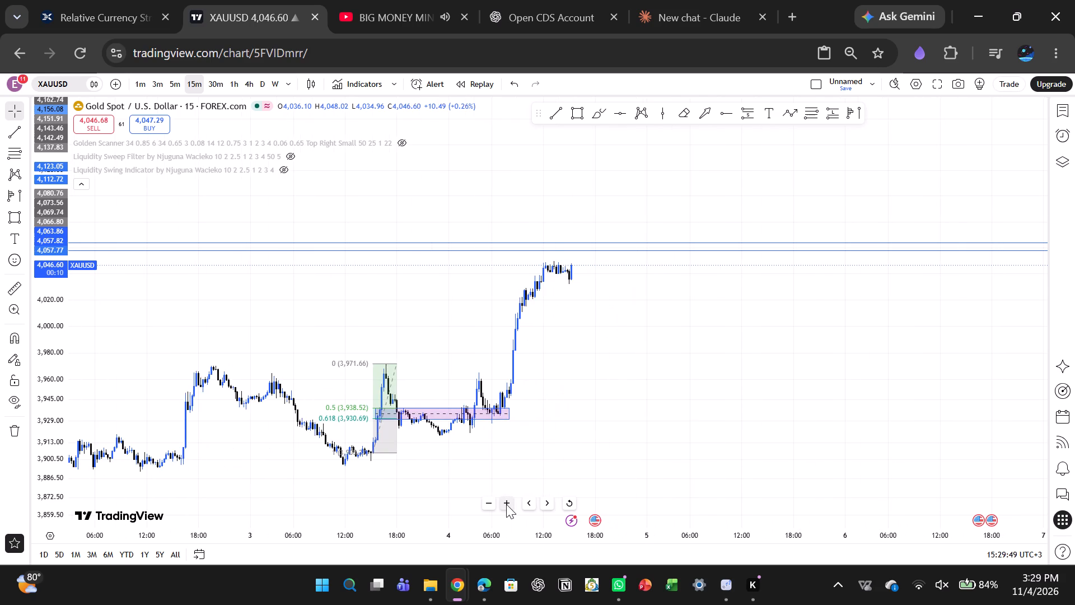
left_click_drag(605, 417, 768, 406)
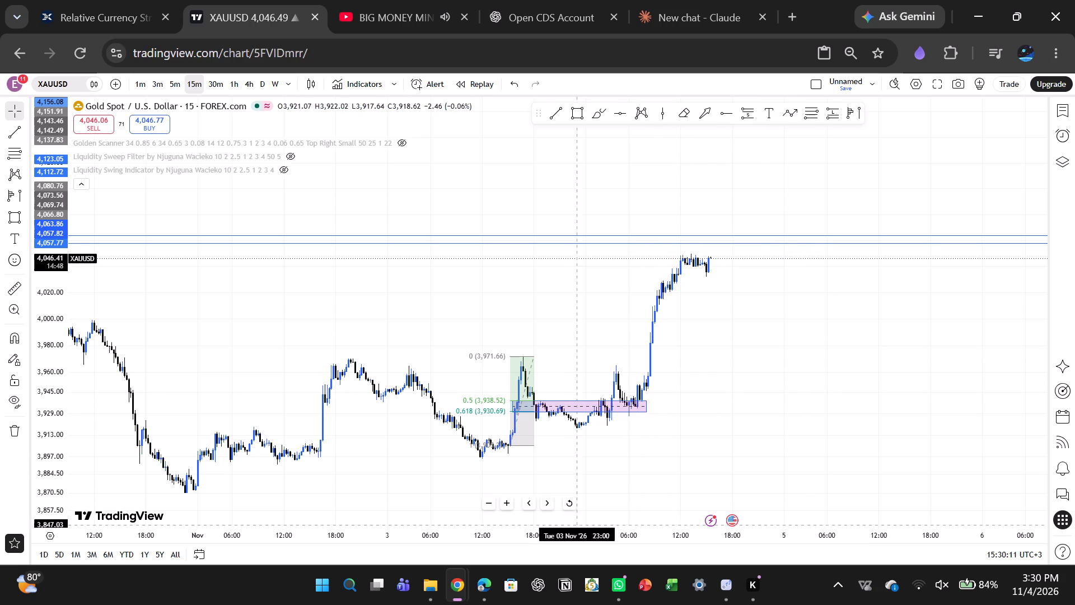
left_click(507, 502)
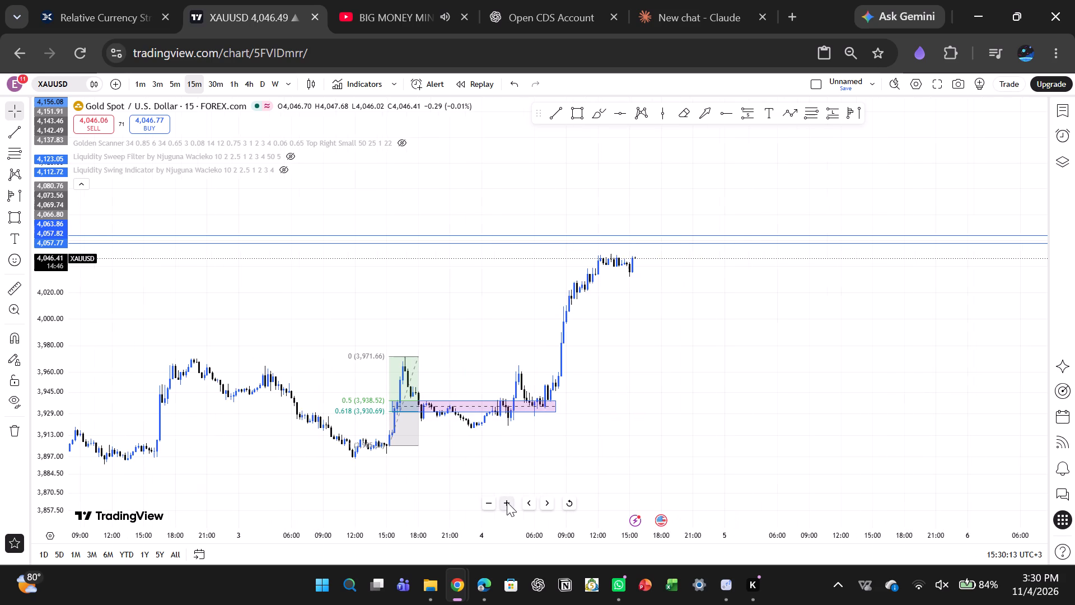
left_click_drag(728, 375, 735, 353)
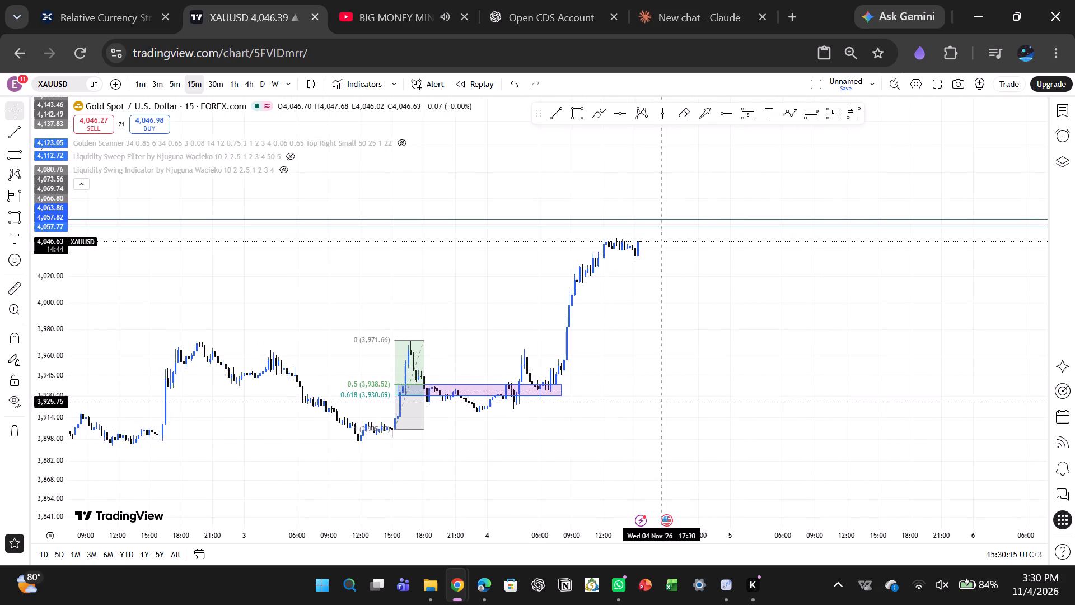
left_click(566, 501)
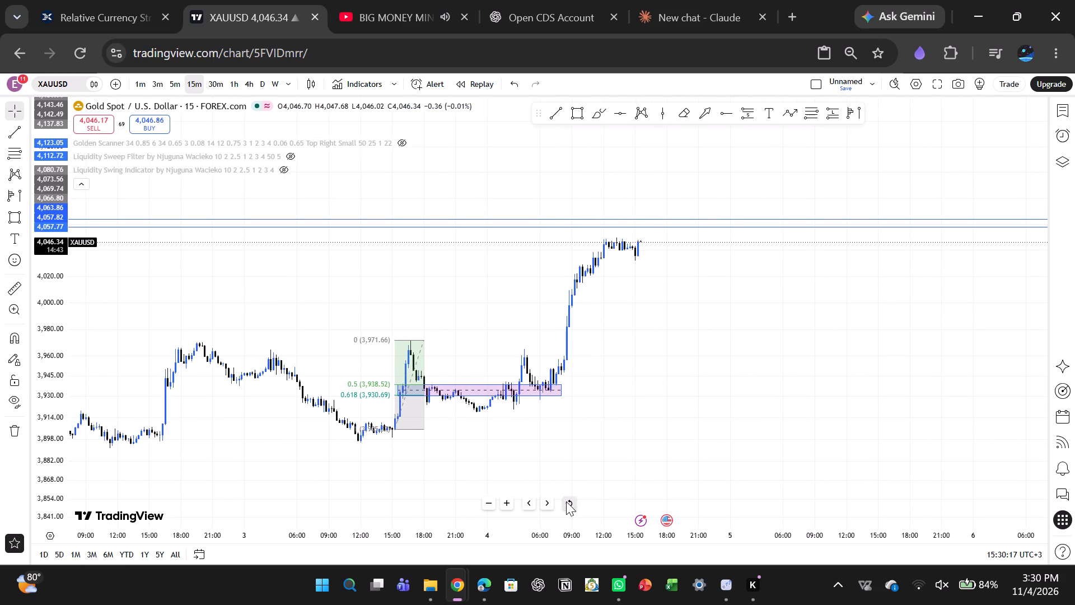
left_click_drag(837, 430, 588, 479)
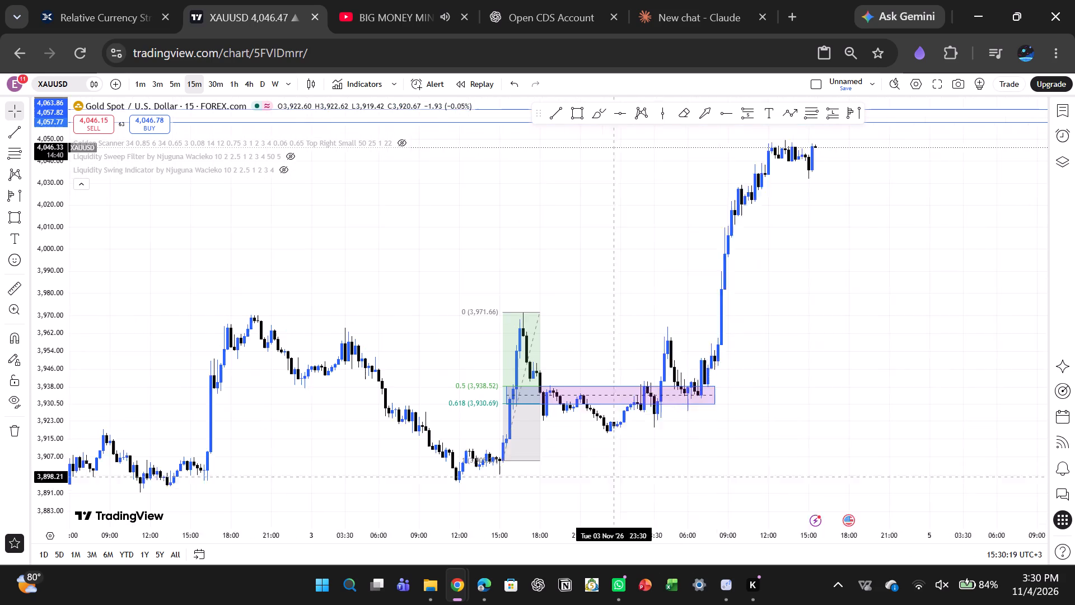
left_click_drag(588, 479, 544, 483)
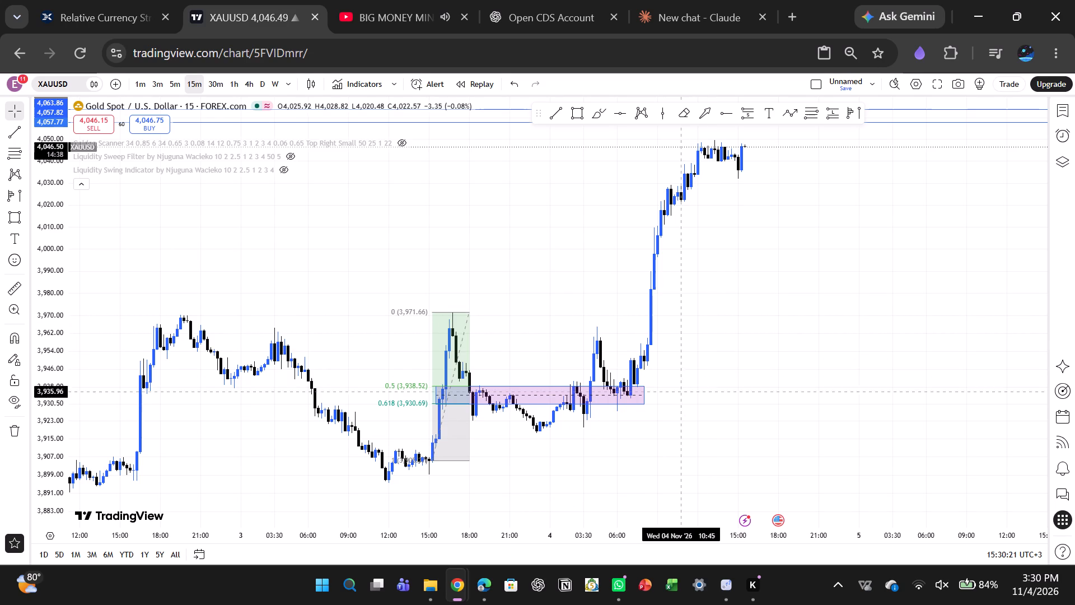
scroll(44, 344, "down", 2)
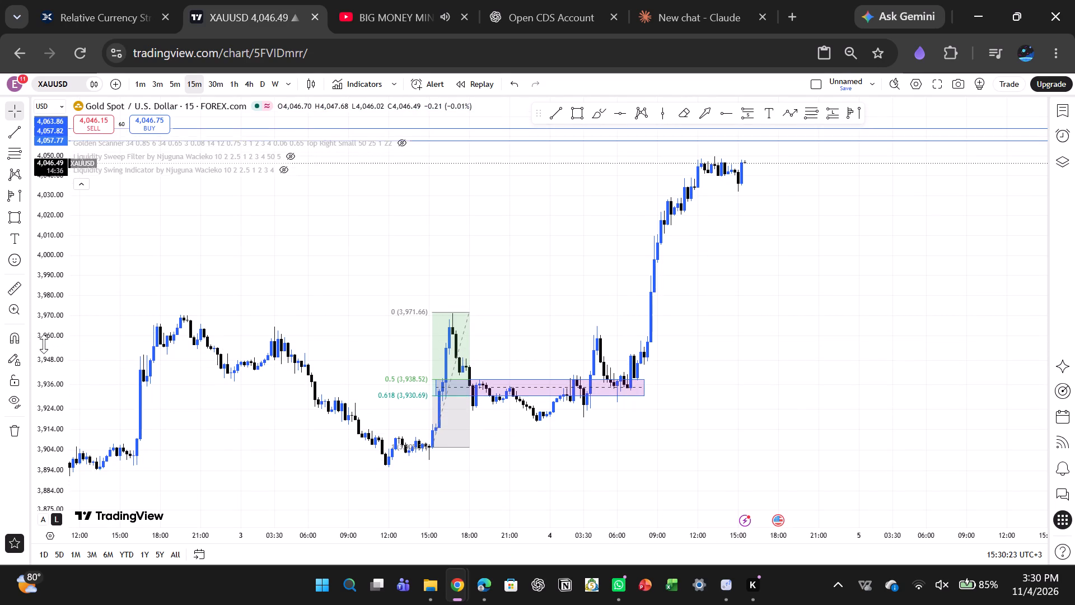
left_click(44, 344)
left_click_drag(418, 233, 331, 284)
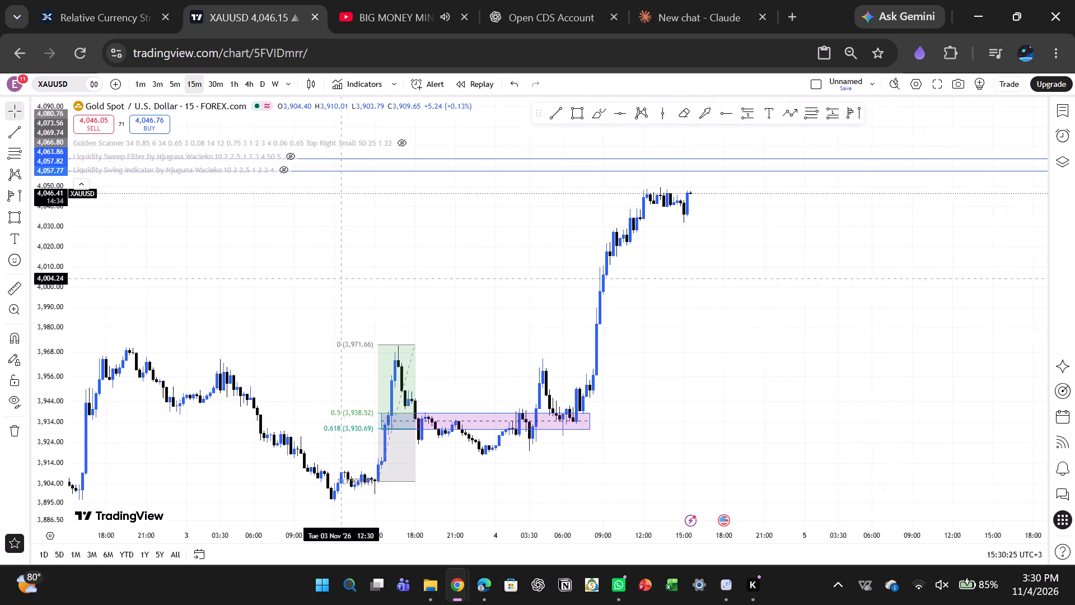
left_click_drag(331, 284, 324, 290)
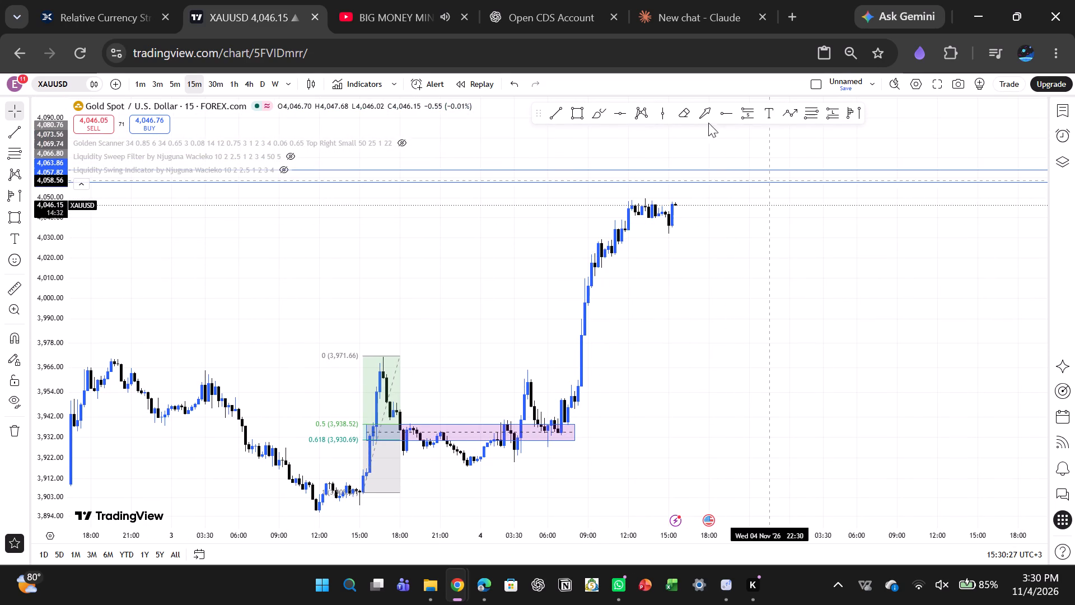
Draw a vertical line on the chart and align it to 00:00 on 3 November.
left_click(663, 113)
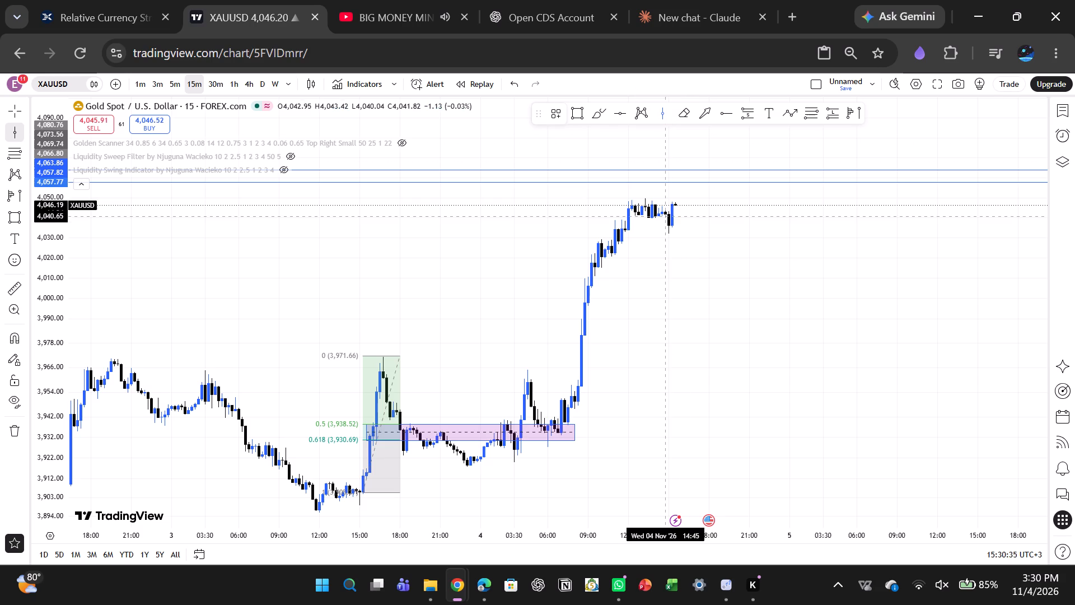
left_click(662, 115)
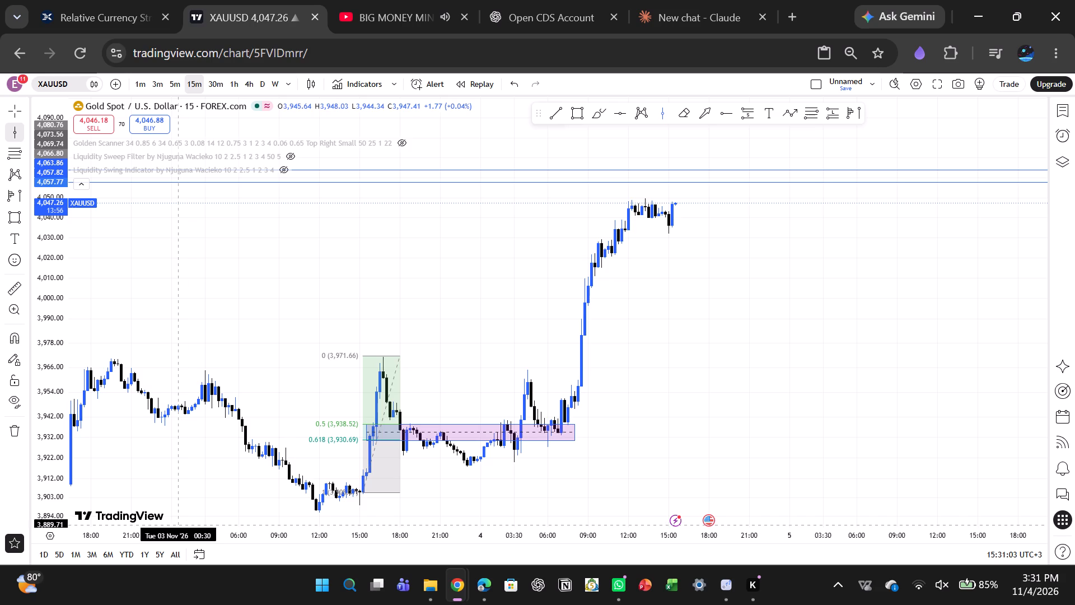
left_click(179, 525)
left_click_drag(212, 506, 226, 492)
left_click_drag(226, 492, 364, 451)
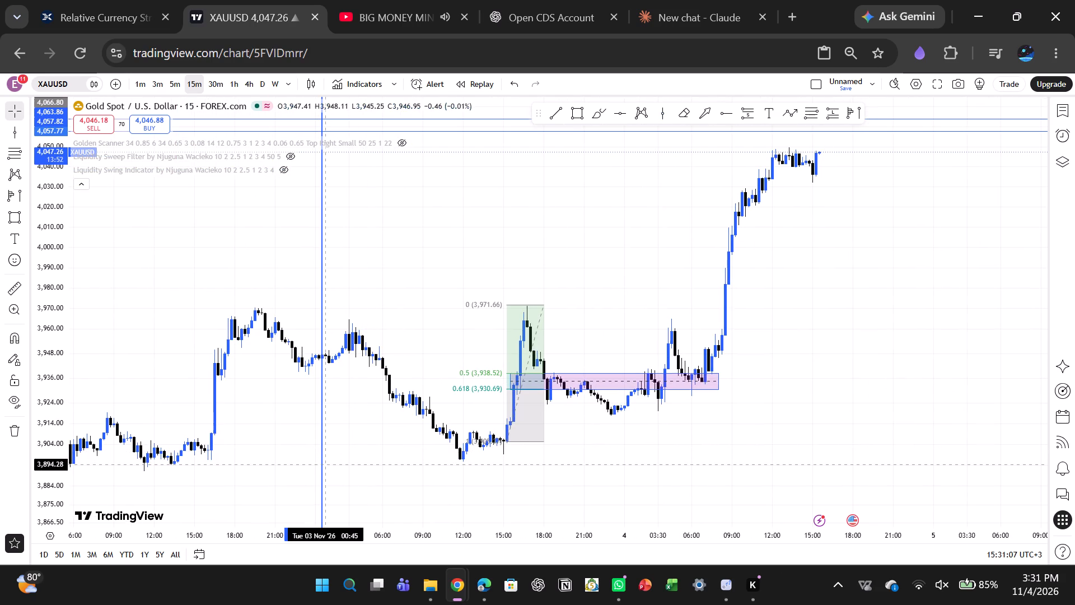
left_click(322, 463)
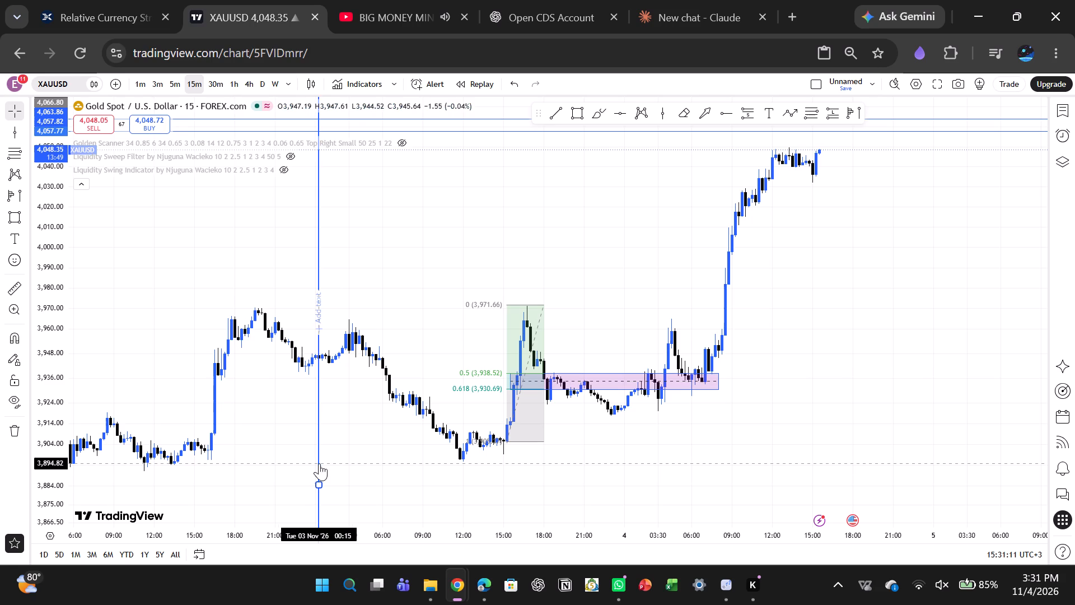
left_click(319, 463)
left_click(319, 463)
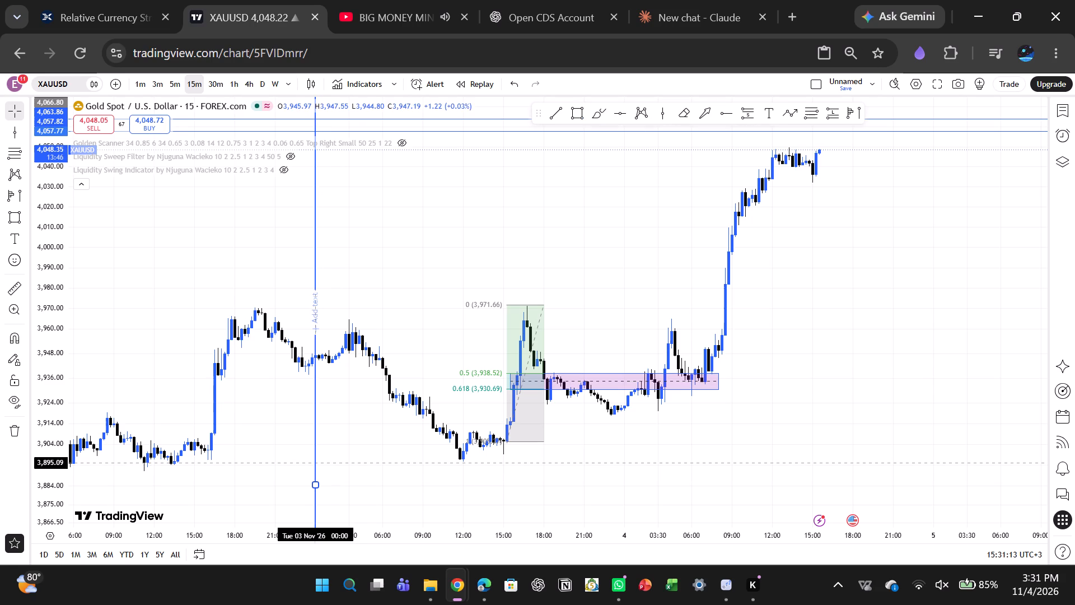
left_click(316, 461)
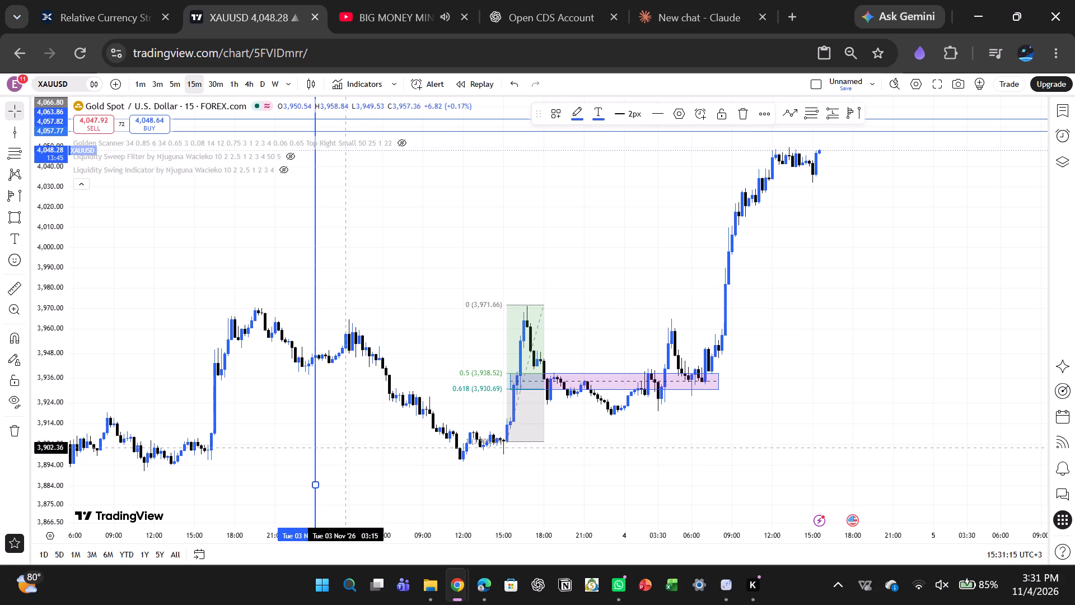
left_click(356, 445)
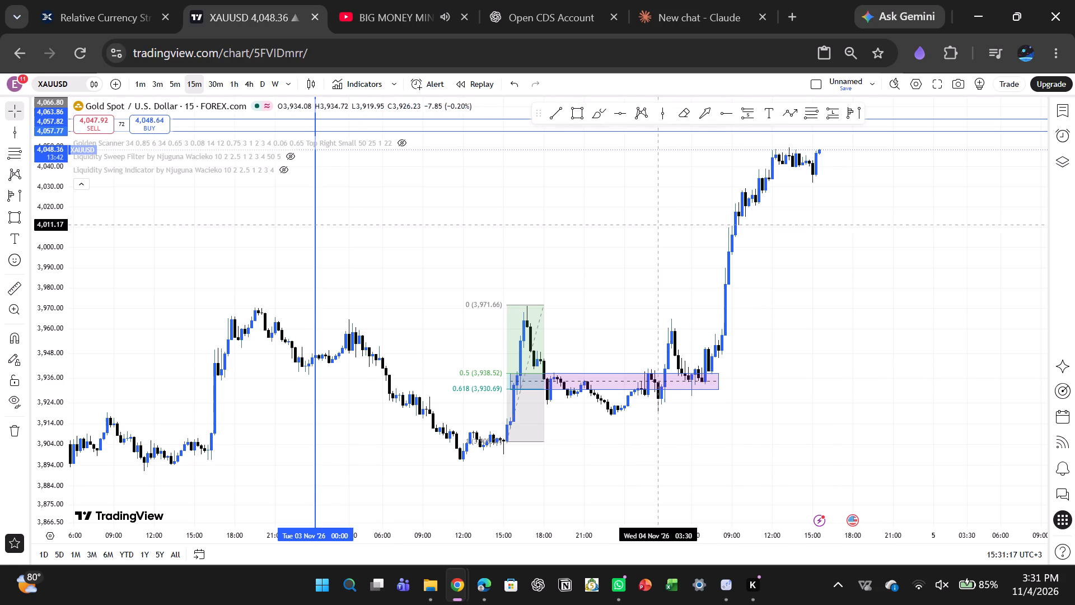
Draw a second vertical line at 00:00 on 4 November.
scroll(50, 415, "down", 2)
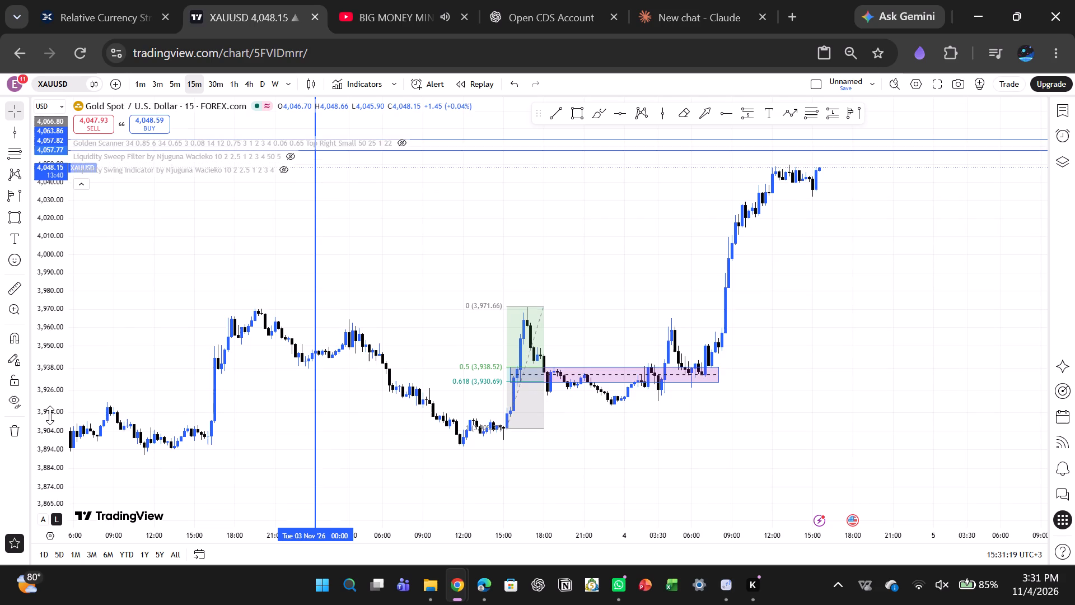
left_click(661, 118)
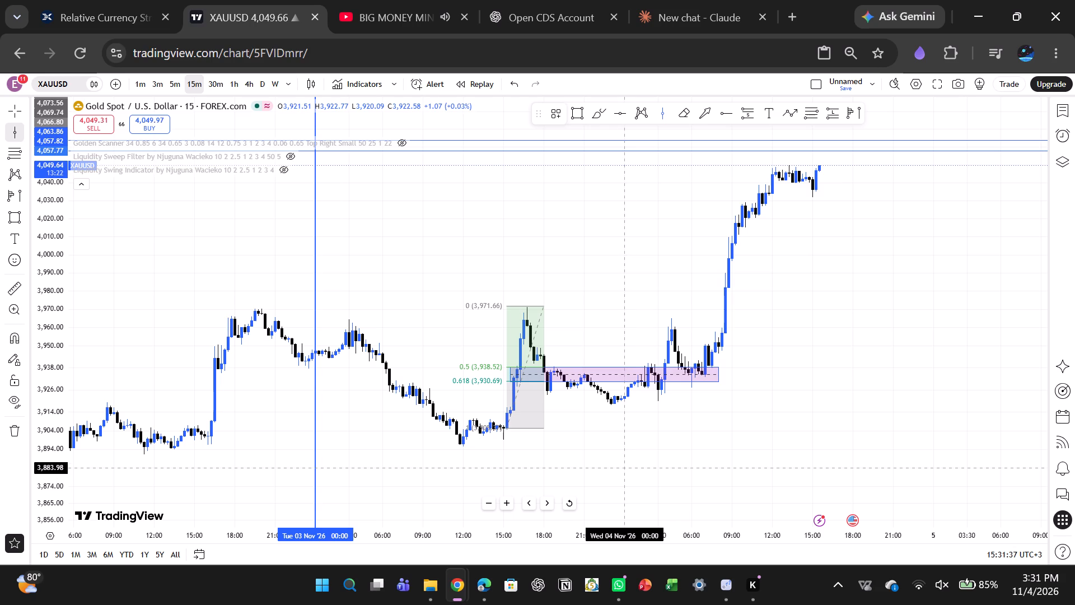
left_click(624, 468)
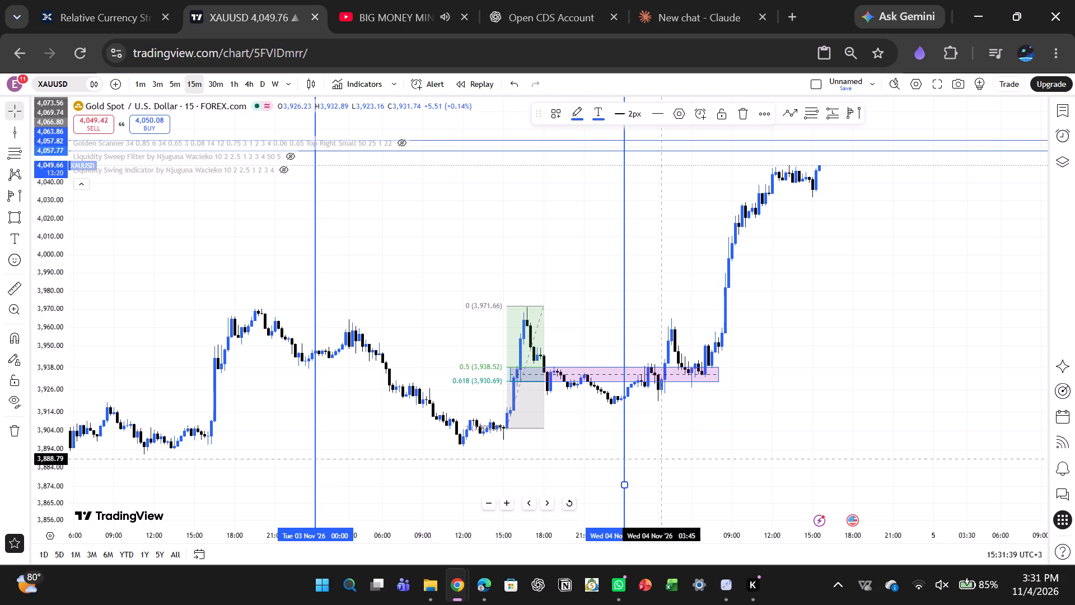
left_click(689, 452)
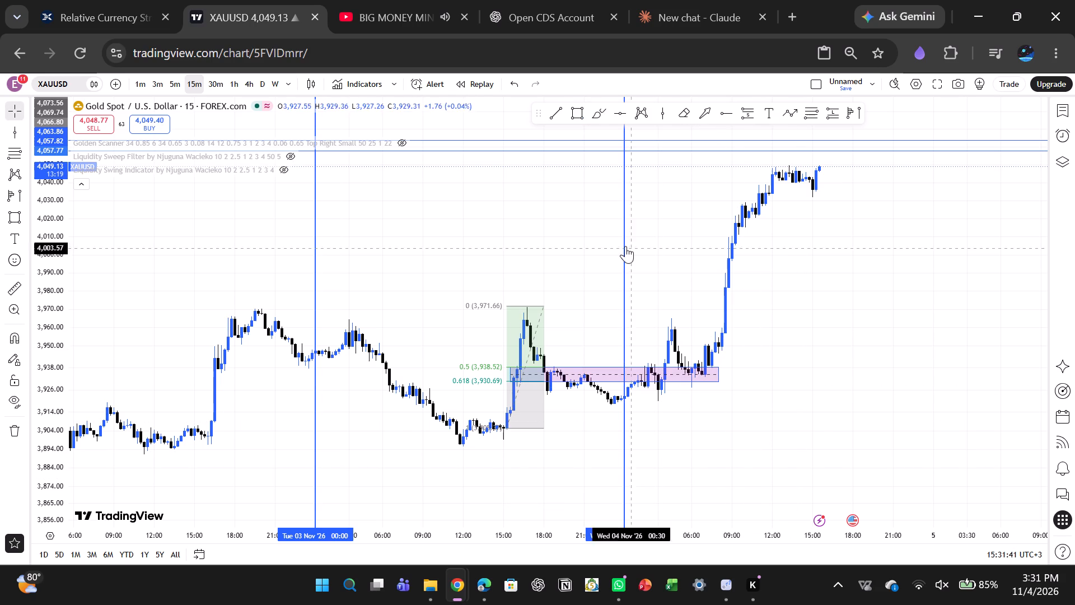
Draw a horizontal ray at 3,972.10 from about 15:30 on 3 November, at the swing high of the Fibonacci range.
left_click_drag(471, 208, 470, 236)
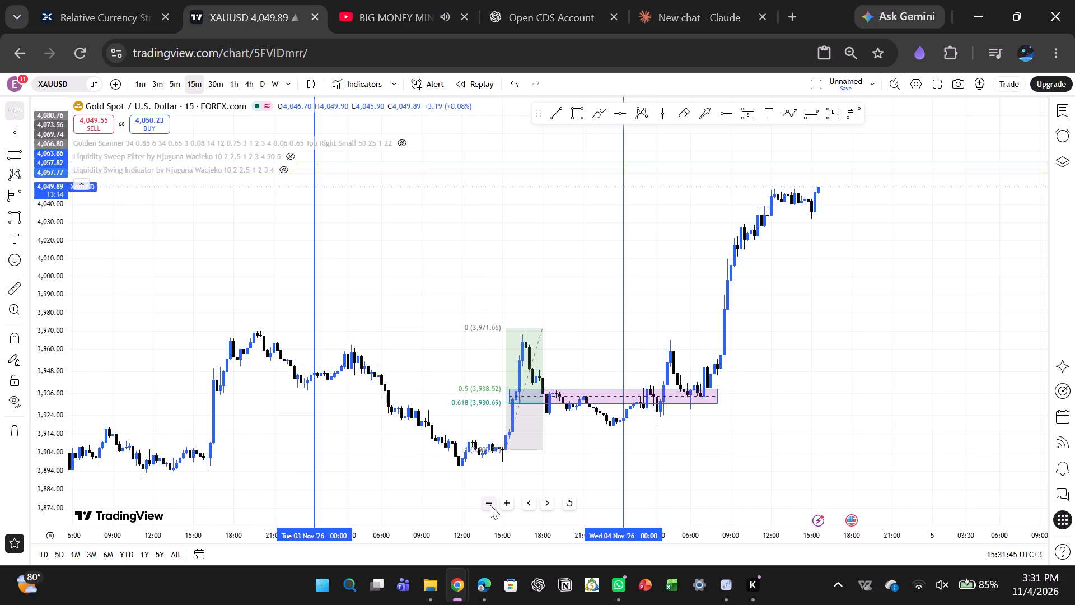
left_click(490, 505)
left_click_drag(561, 282, 541, 244)
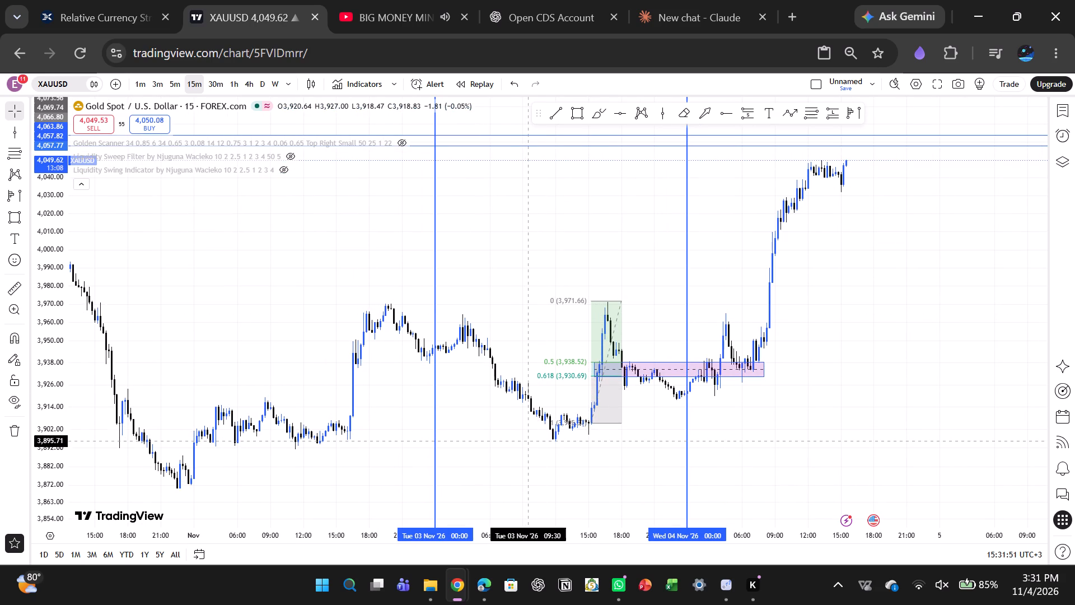
left_click(727, 113)
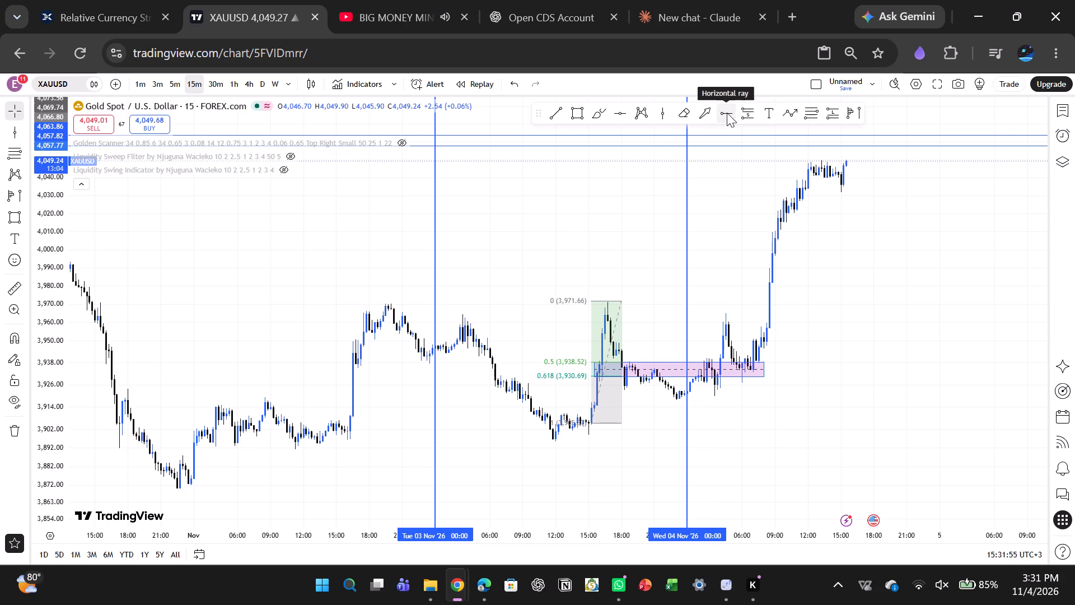
left_click(595, 300)
left_click(655, 227)
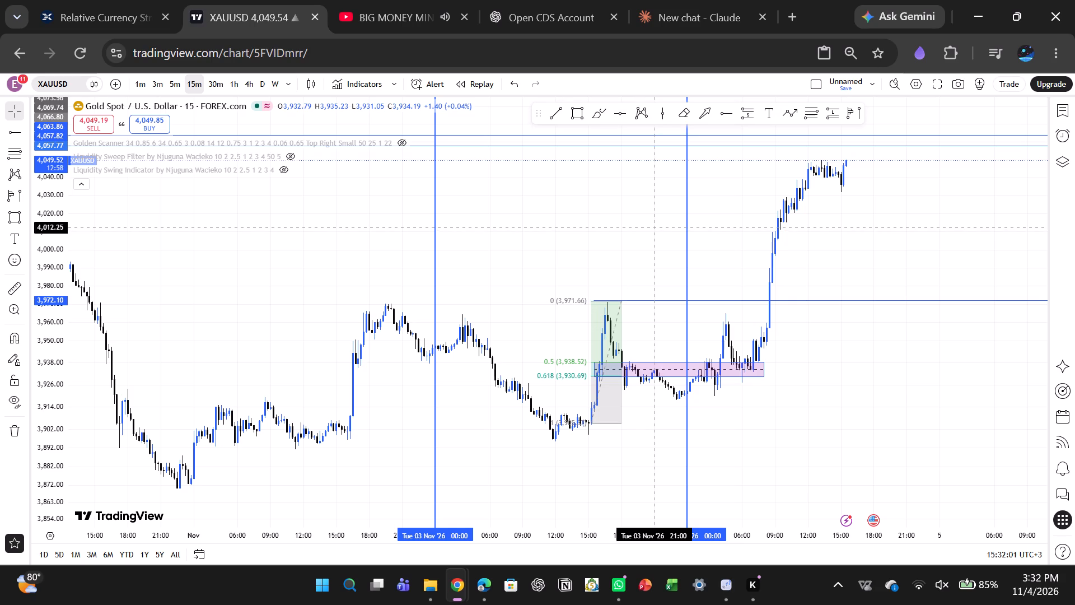
Draw a horizontal ray at the 3 November low and shift its start to 11:45, at about 3,895.71.
left_click(726, 114)
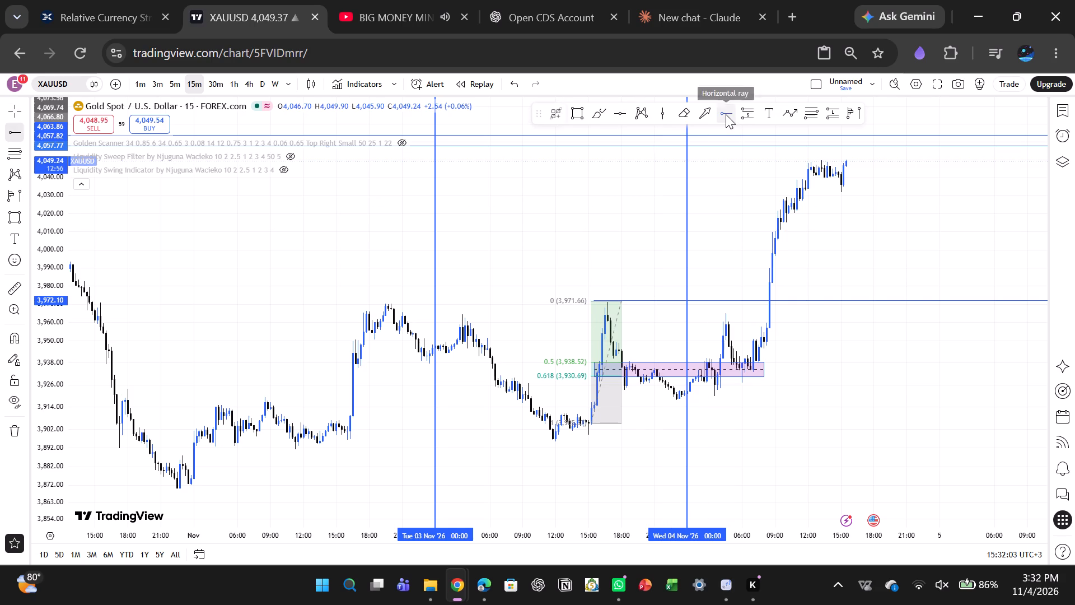
left_click(532, 441)
left_click(475, 419)
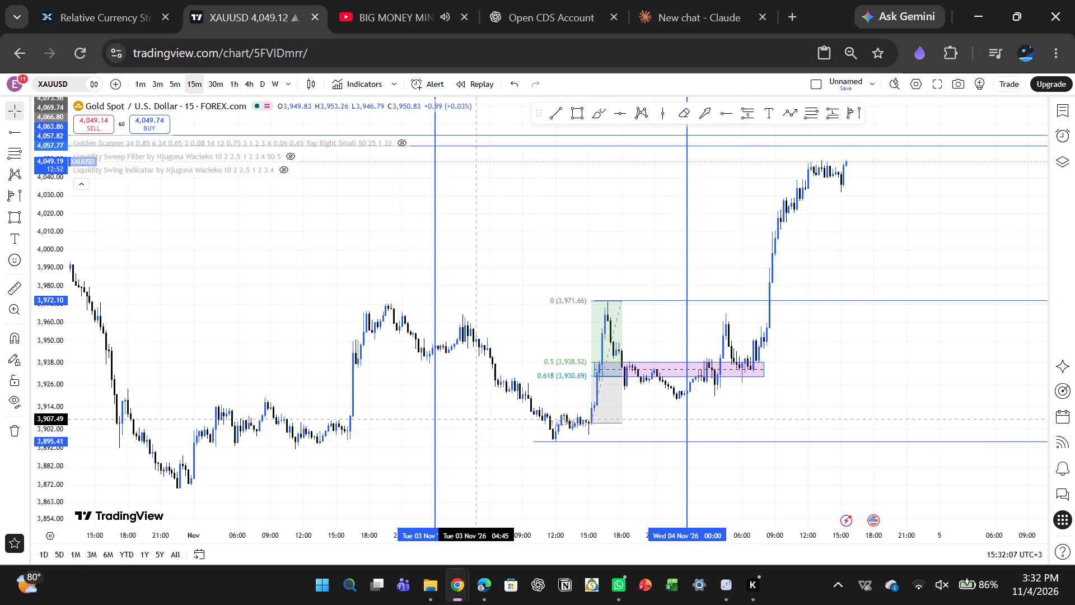
left_click_drag(534, 441, 539, 441)
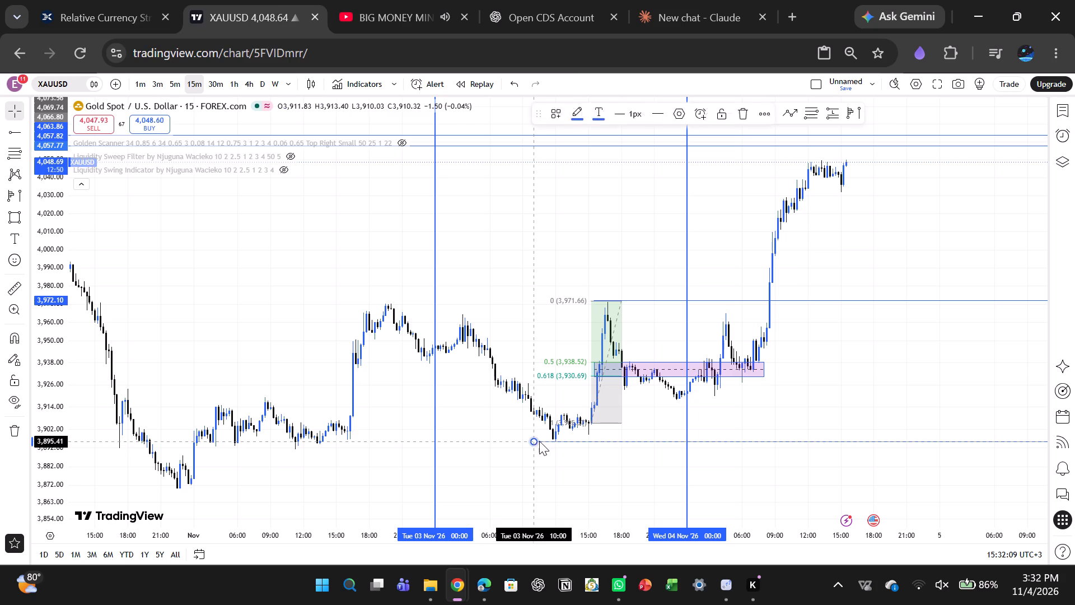
left_click_drag(539, 441, 551, 441)
left_click(551, 441)
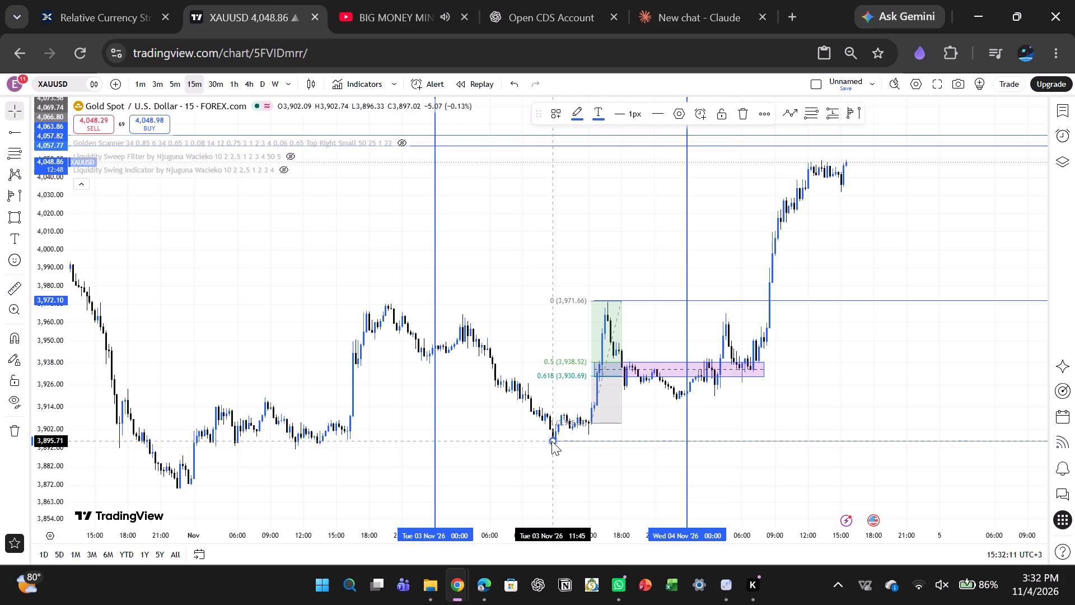
Examine XAUUSD price action around the 3 November high and low rays, the Fibonacci zone and the day boundaries.
left_click(516, 438)
left_click_drag(513, 436, 370, 427)
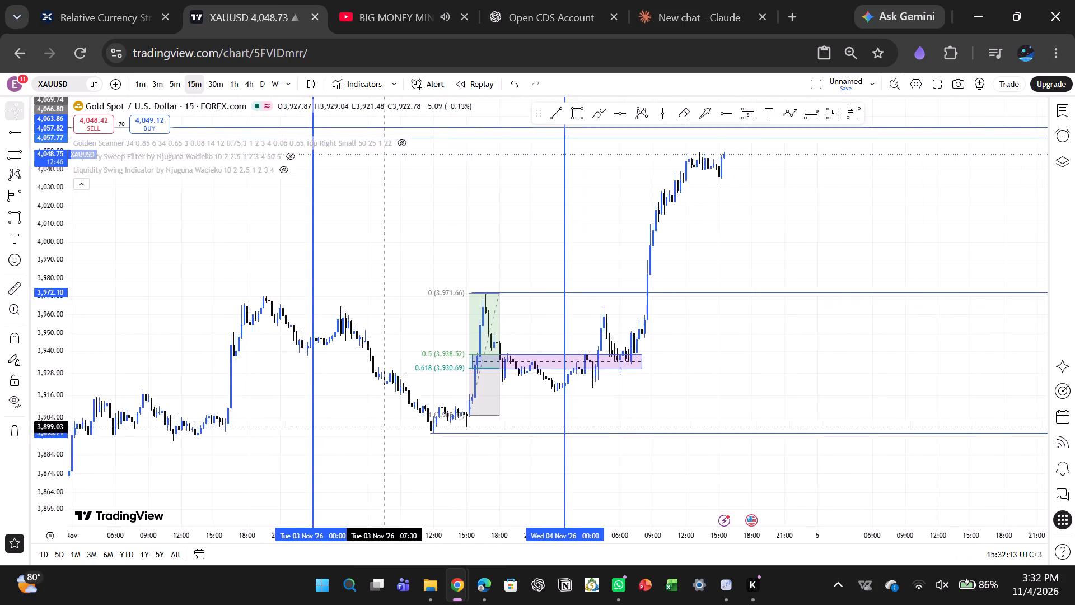
left_click_drag(370, 427, 325, 440)
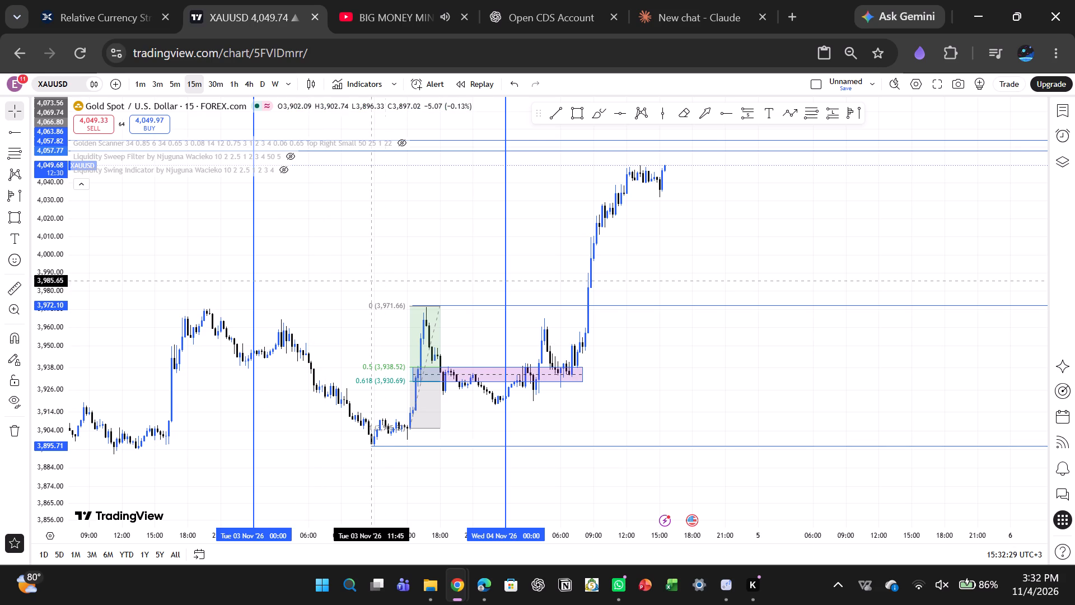
left_click_drag(344, 254, 373, 293)
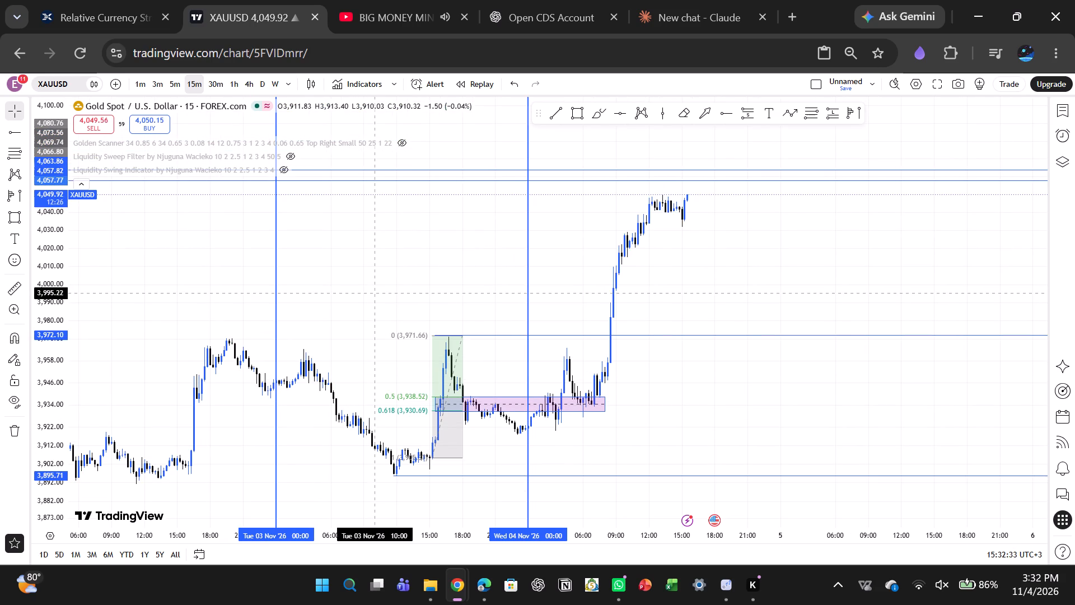
left_click_drag(373, 293, 416, 295)
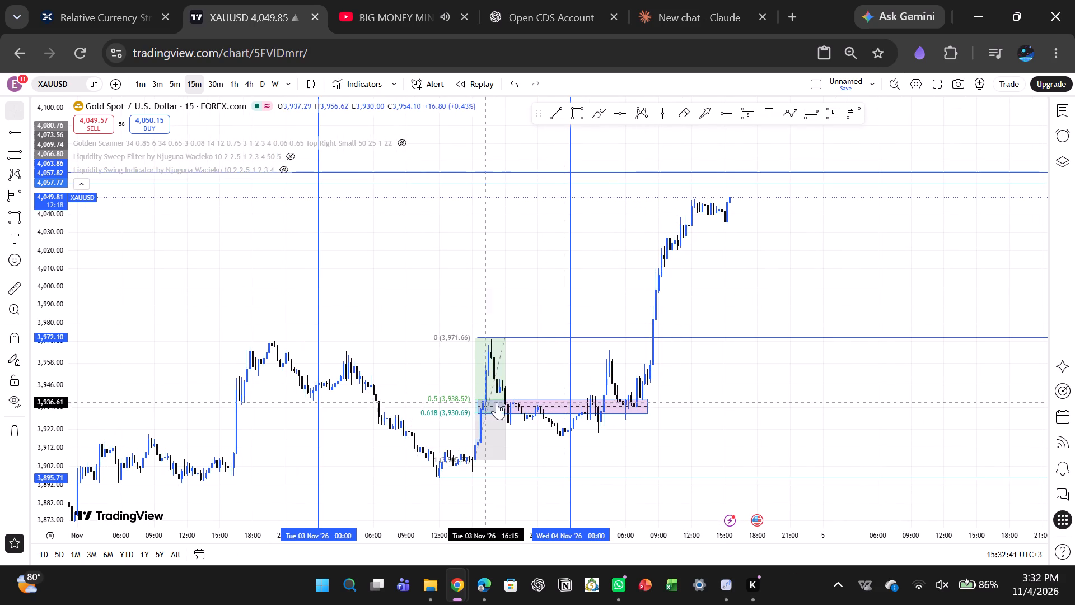
left_click_drag(732, 378, 735, 404)
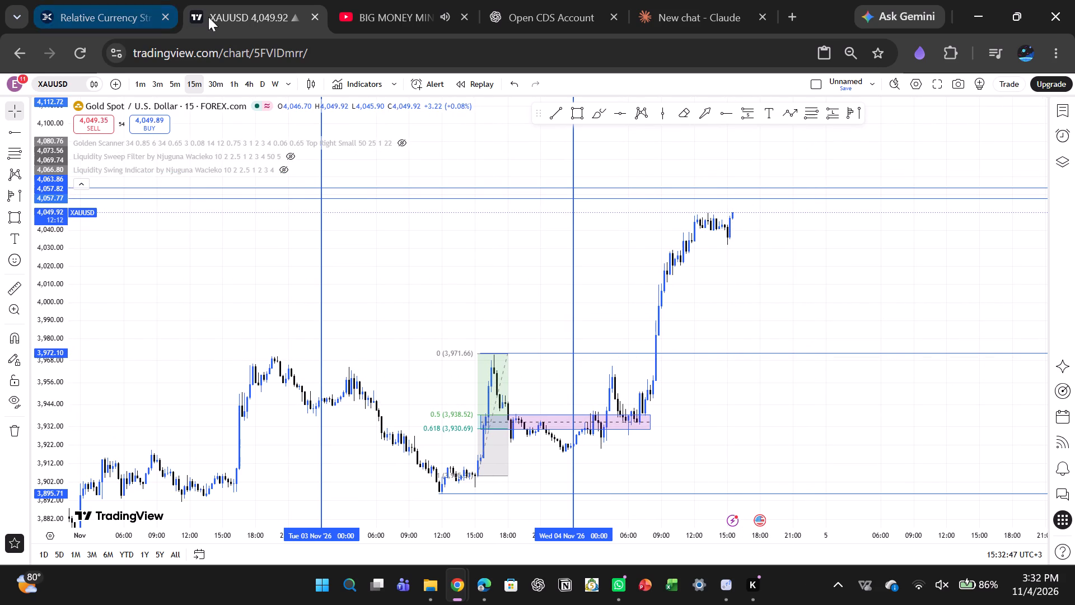
Switch the chart symbol from XAUUSD to GBPUSD.
left_click(226, 16)
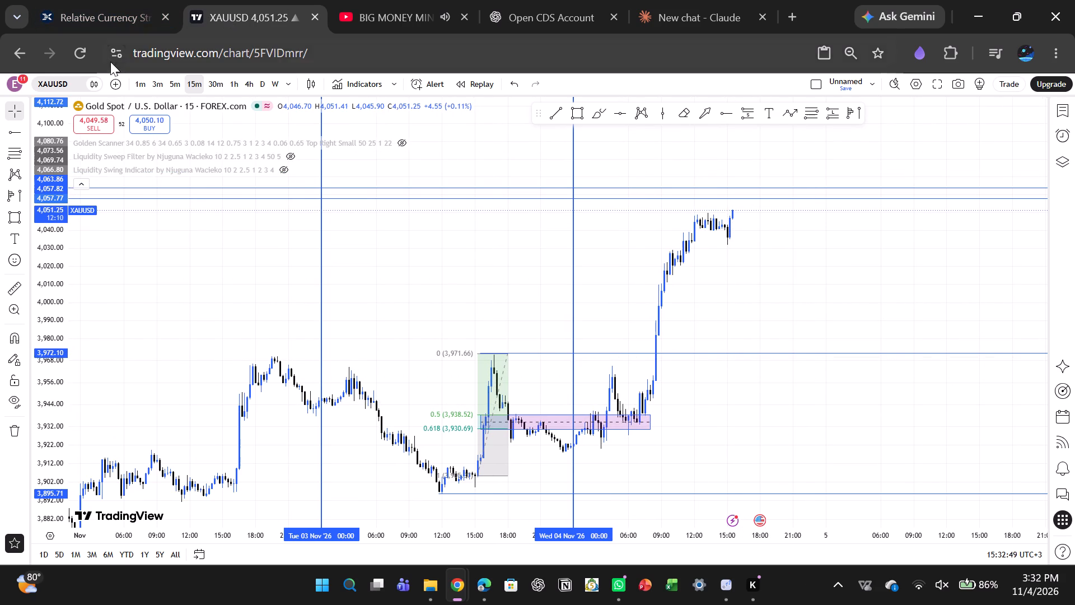
left_click(68, 80)
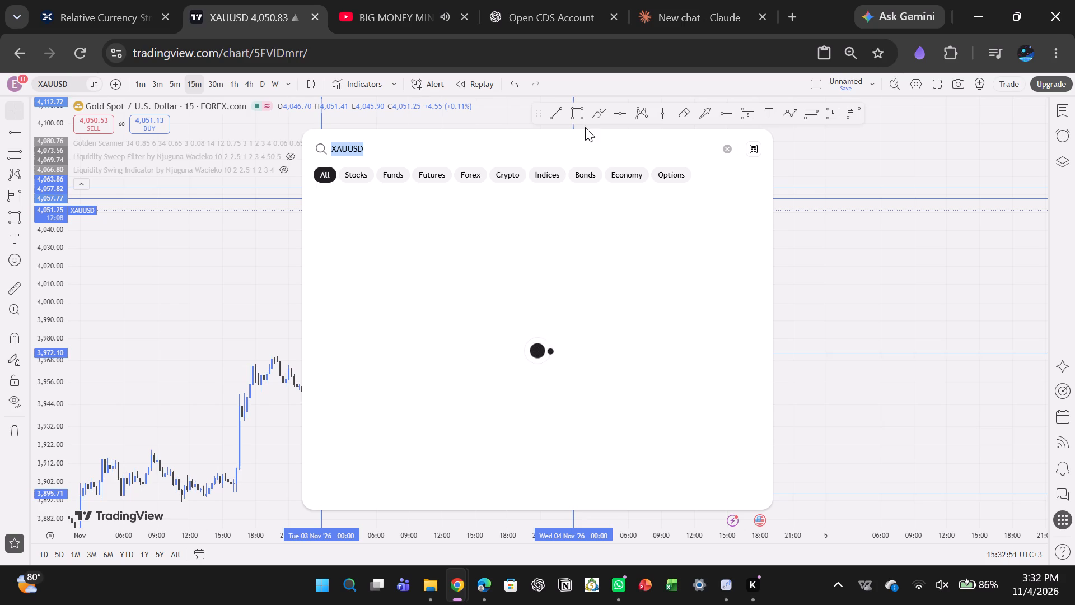
left_click(723, 146)
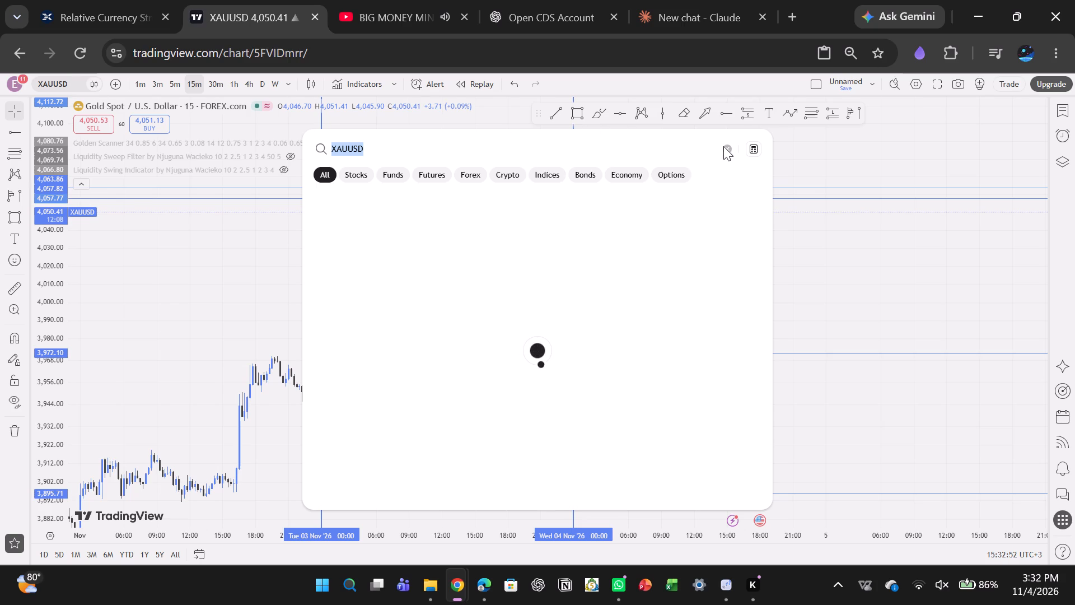
left_click(486, 237)
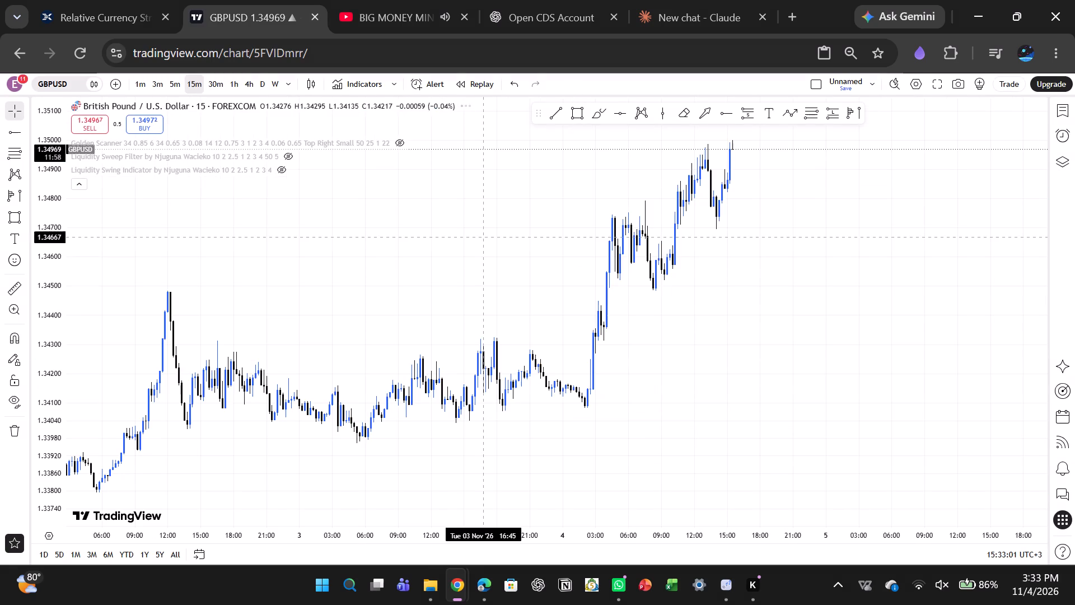
Examine the GBPUSD long position with its TP1 to TP3 levels against the marked zone and the preceding days' price action.
left_click_drag(832, 256, 837, 353)
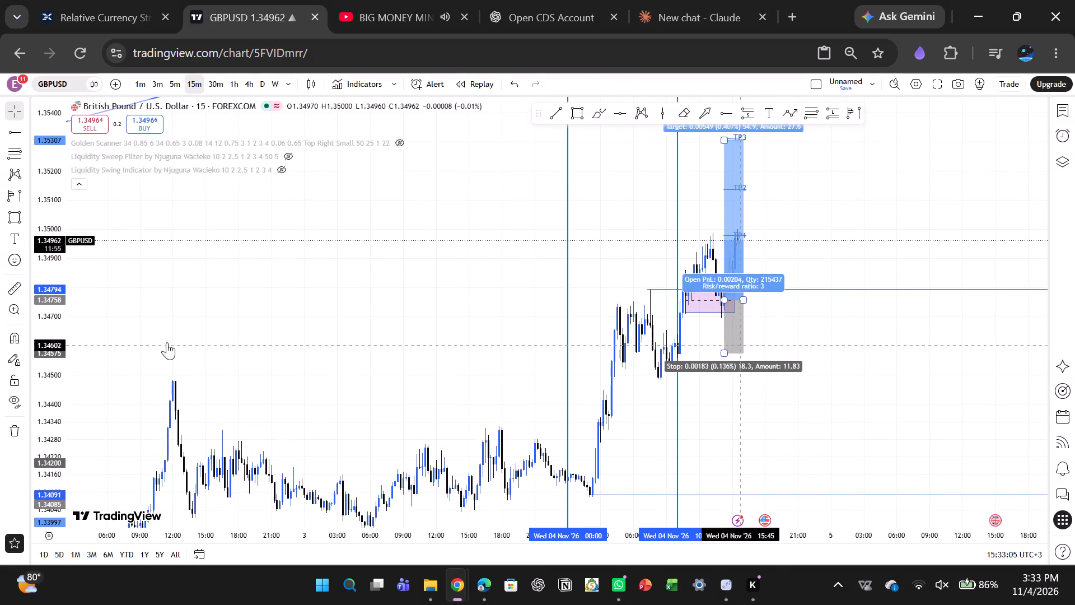
scroll(53, 339, "down", 5)
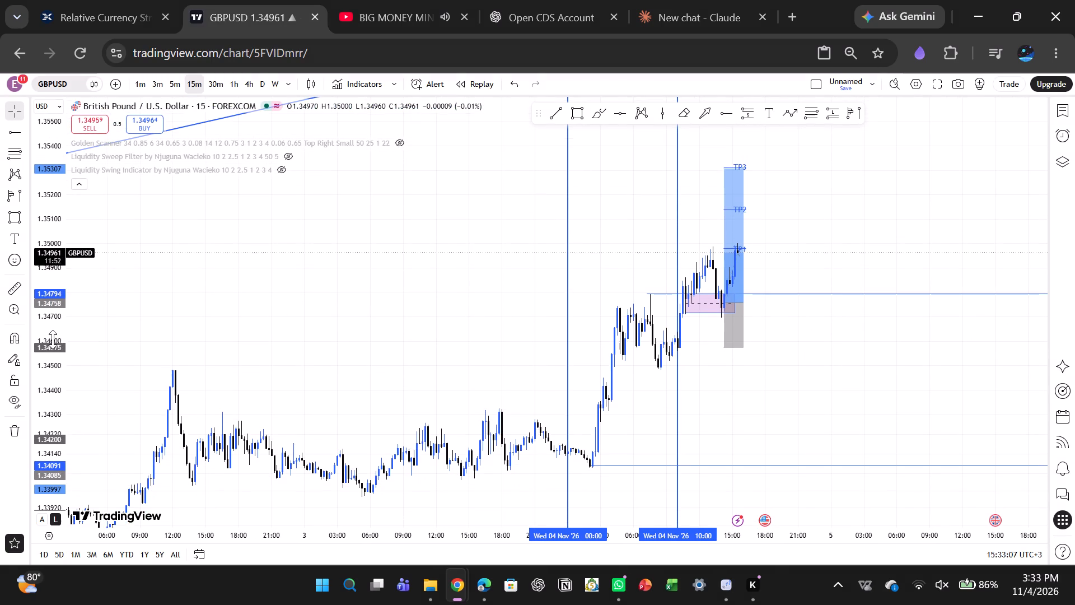
left_click_drag(317, 190, 305, 236)
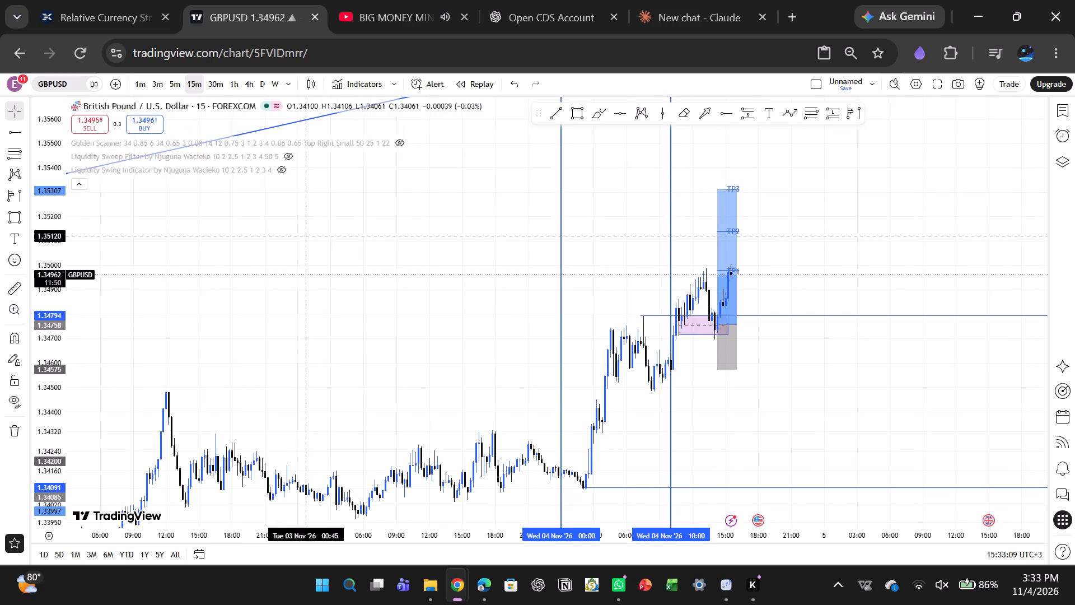
left_click_drag(305, 236, 305, 236)
left_click_drag(456, 271, 414, 286)
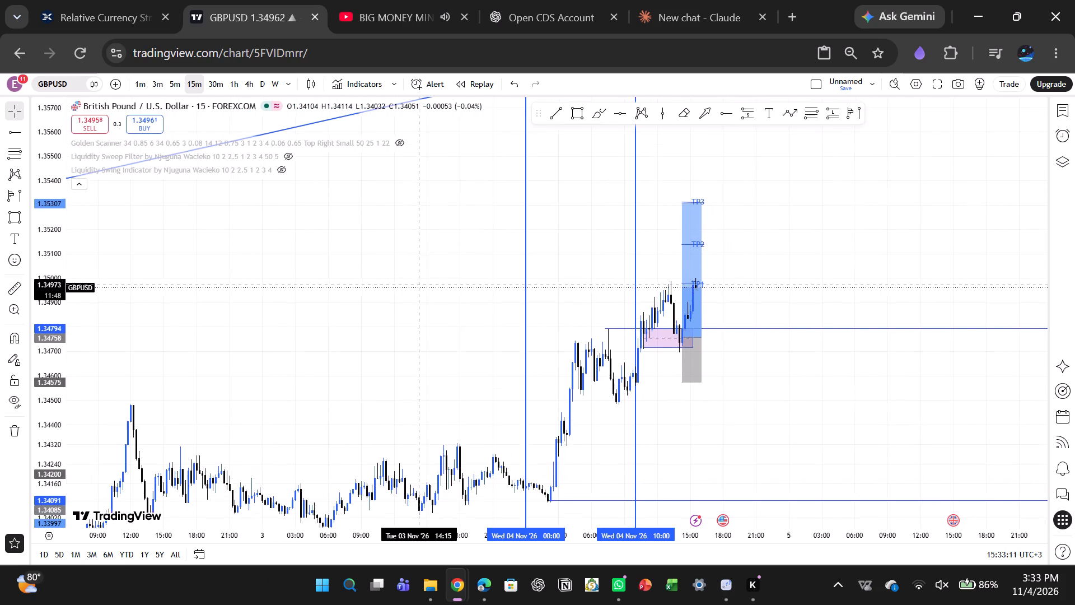
left_click_drag(414, 286, 408, 286)
left_click_drag(248, 186, 85, 103)
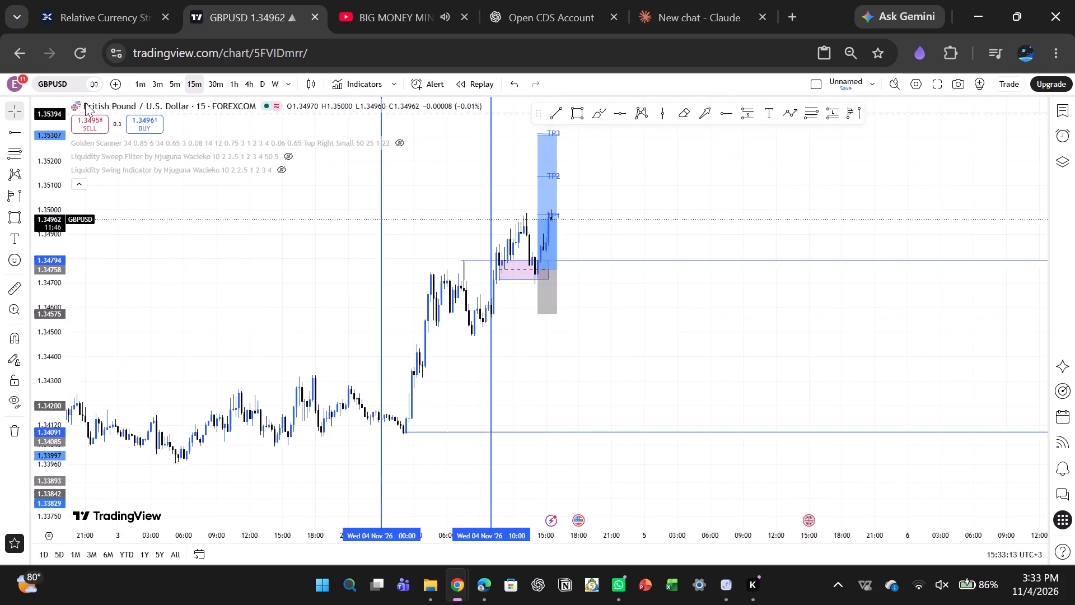
left_click_drag(85, 103, 390, 220)
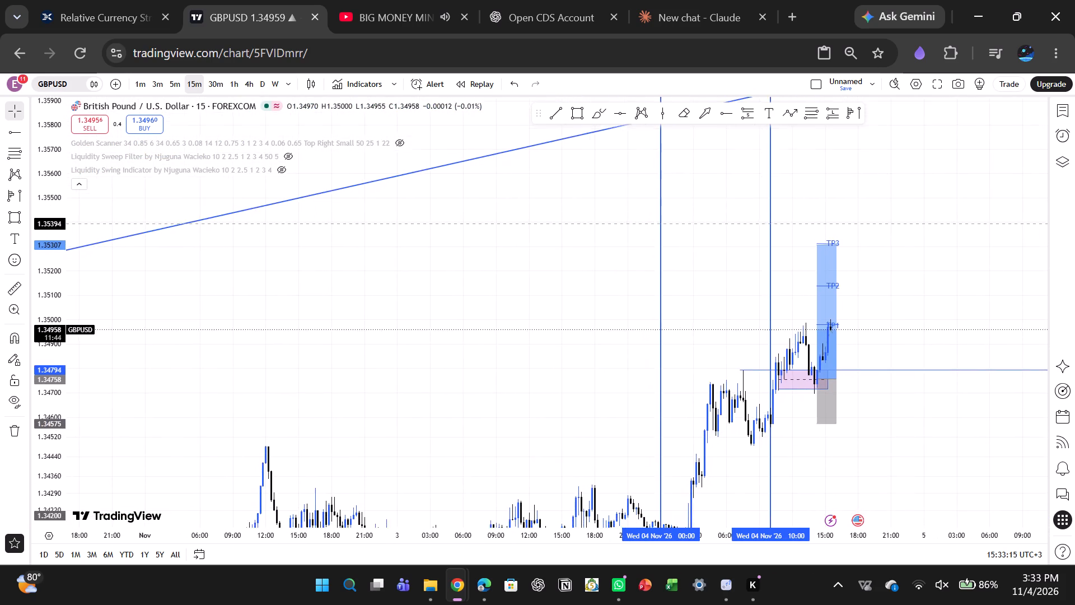
left_click_drag(390, 220, 375, 157)
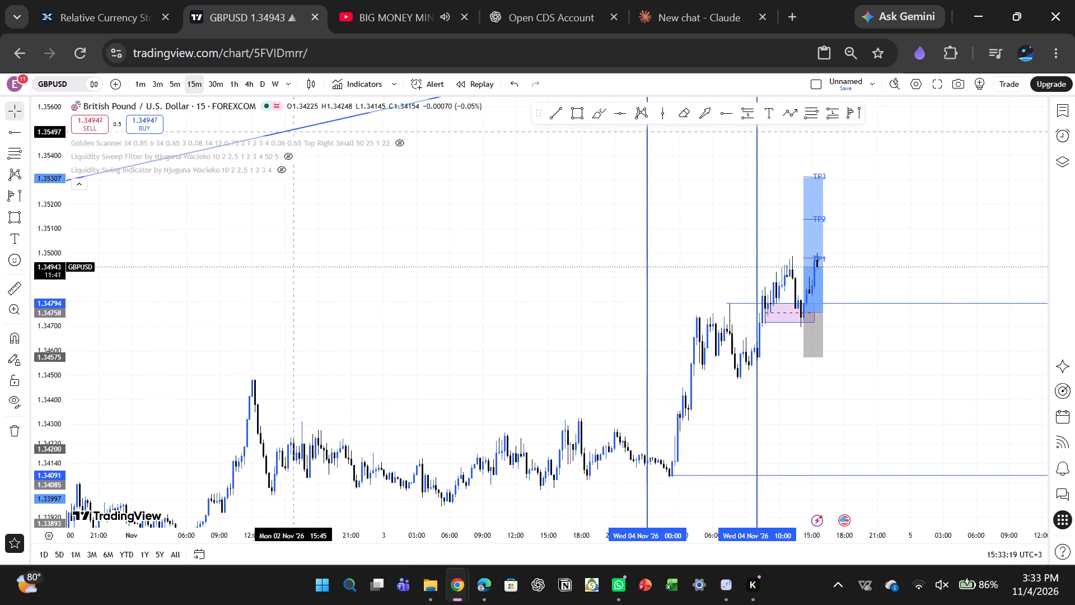
Delete the rising diagonal trend line above price on the GBPUSD chart.
left_click(294, 132)
left_click(301, 128)
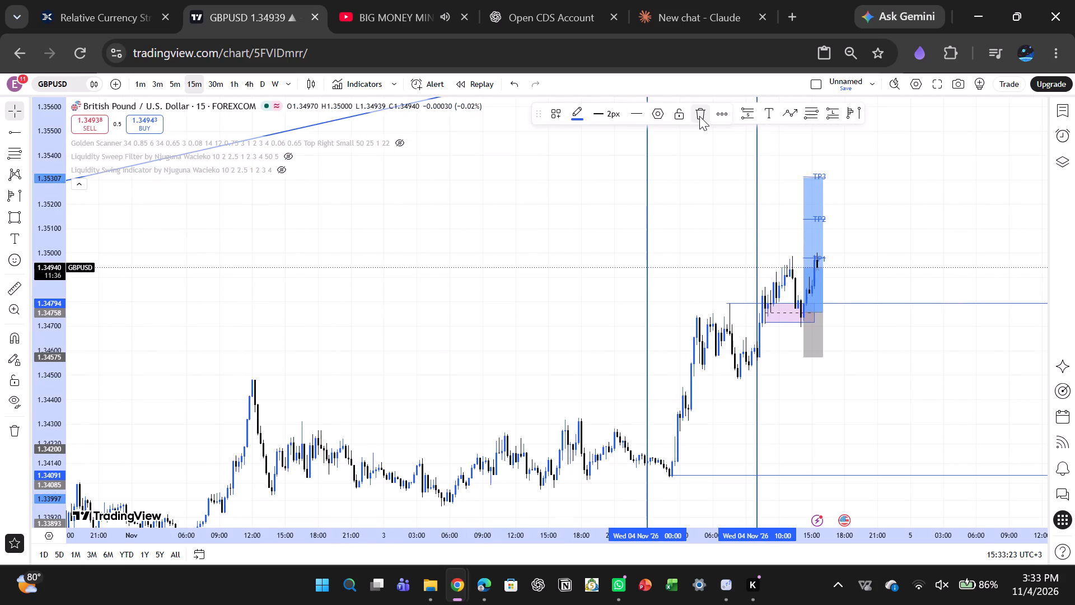
left_click(699, 116)
Switch the chart symbol from GBPUSD to USDCAD.
left_click_drag(386, 248, 350, 236)
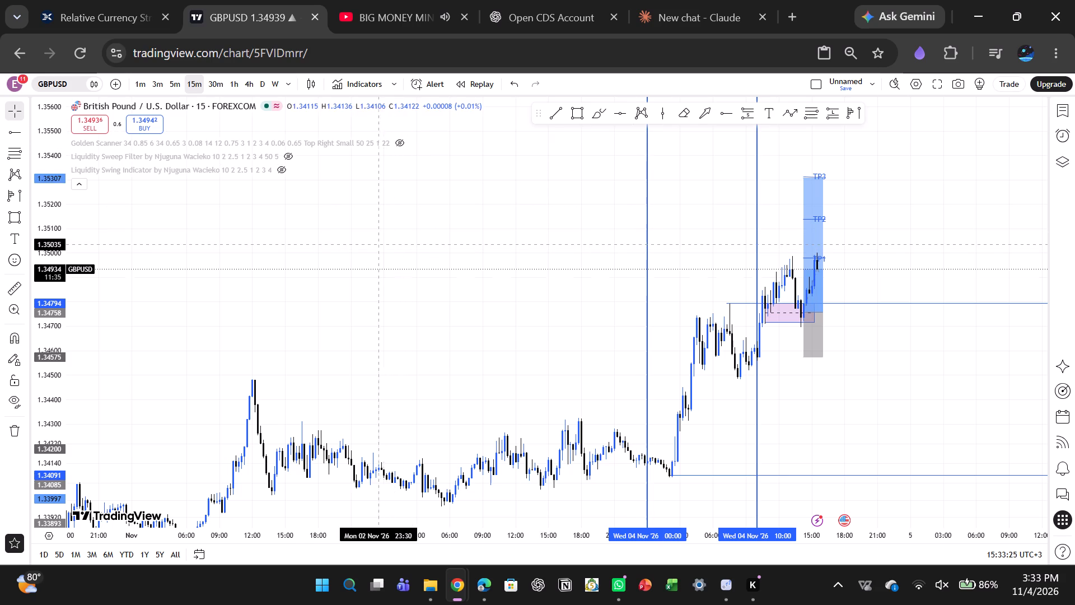
left_click_drag(350, 236, 342, 234)
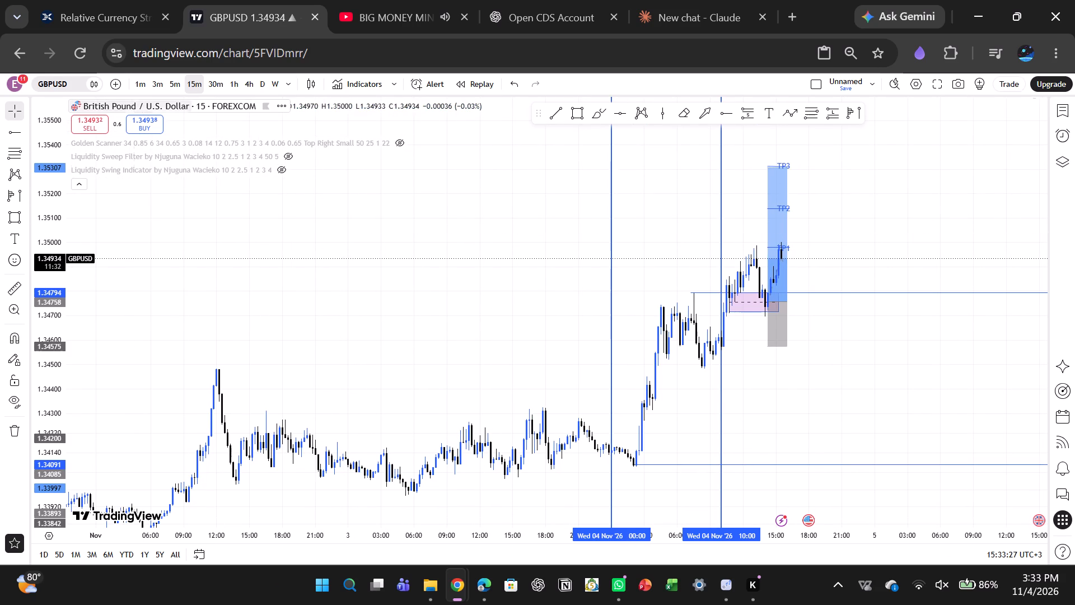
left_click(48, 80)
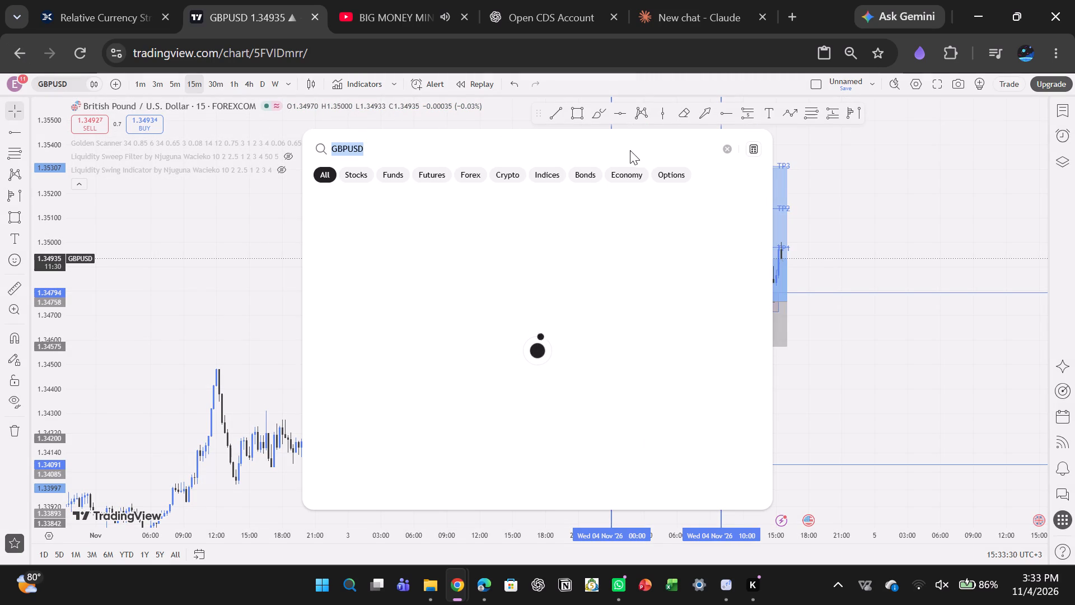
left_click(726, 143)
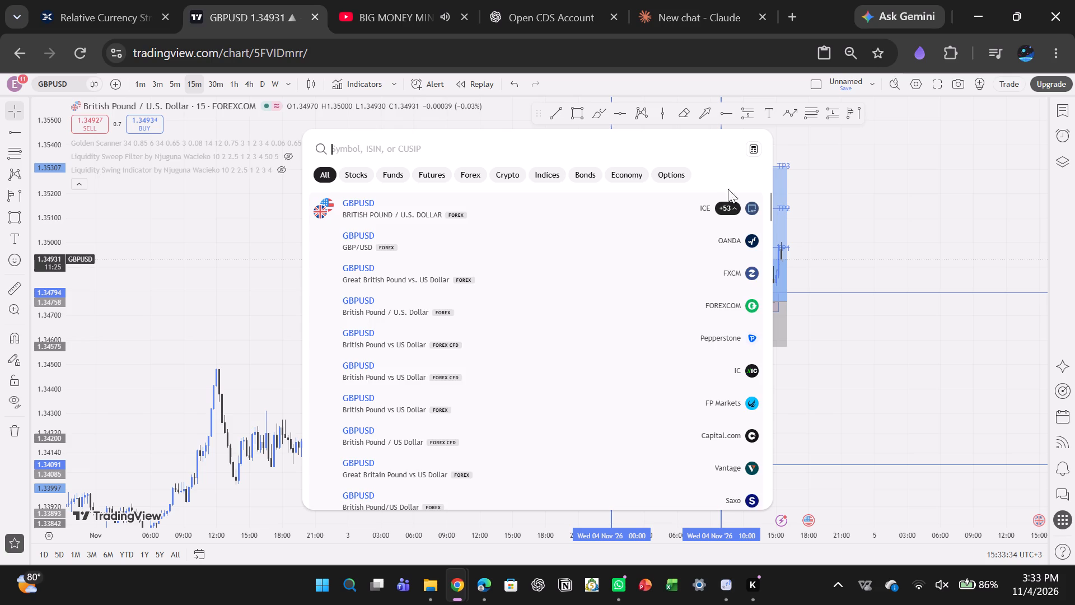
left_click(538, 266)
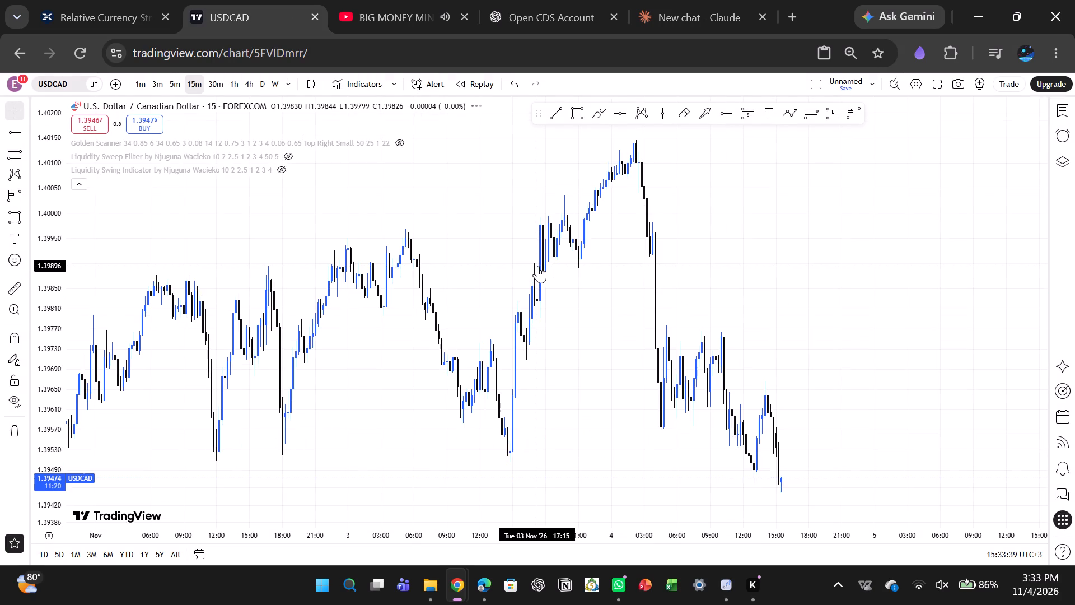
Bring the full USDCAD short position into view, display the Liquidity Swing Indicator to check its signals, and hide it again.
left_click_drag(549, 432, 567, 360)
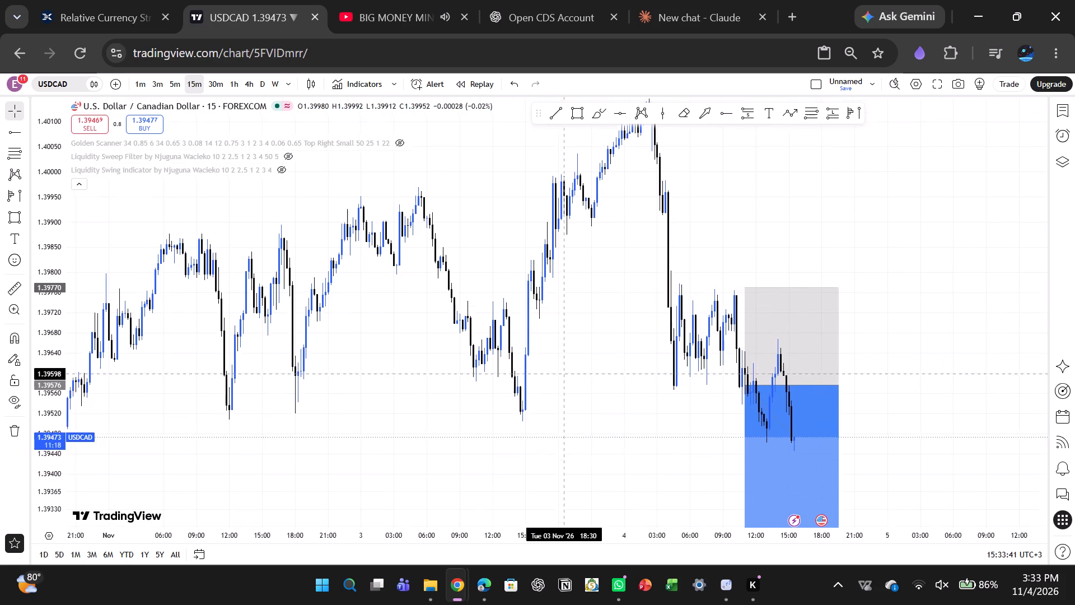
left_click_drag(567, 360, 574, 332)
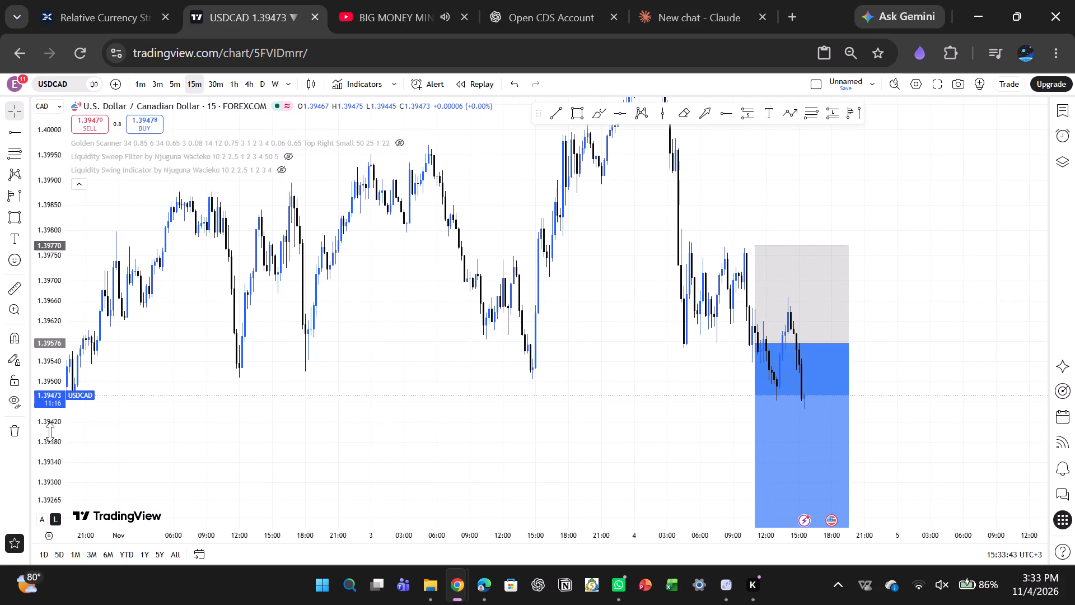
scroll(50, 432, "down", 5)
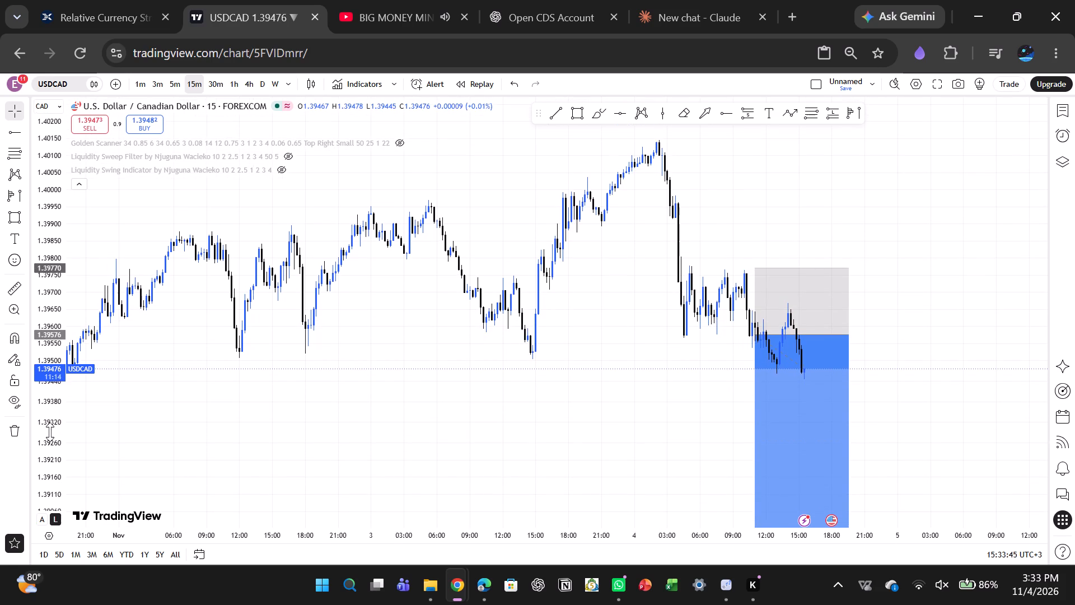
left_click_drag(356, 476, 312, 365)
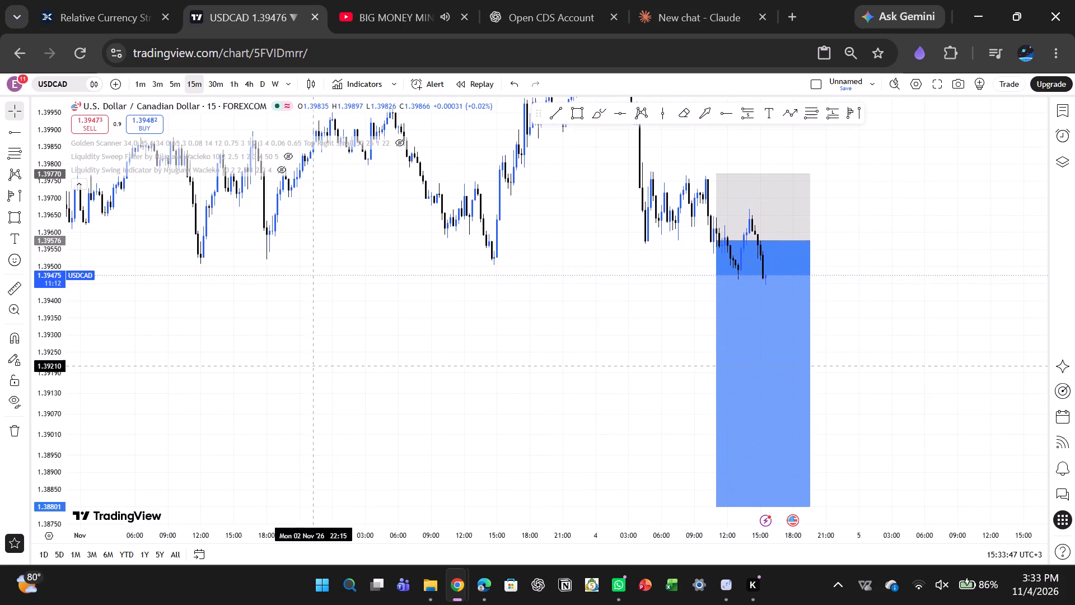
left_click_drag(312, 365, 312, 364)
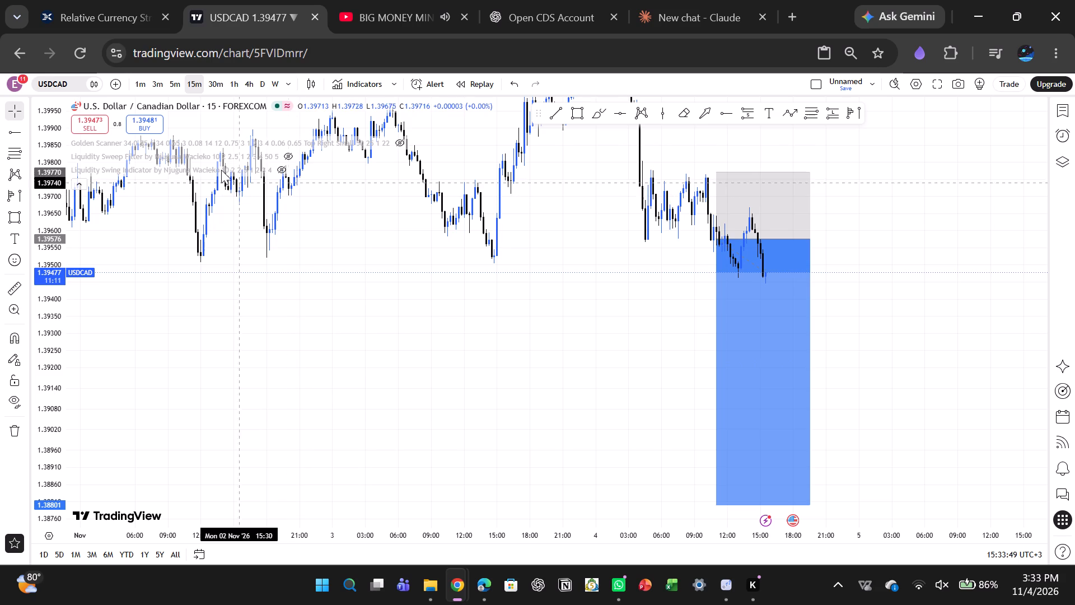
left_click(283, 170)
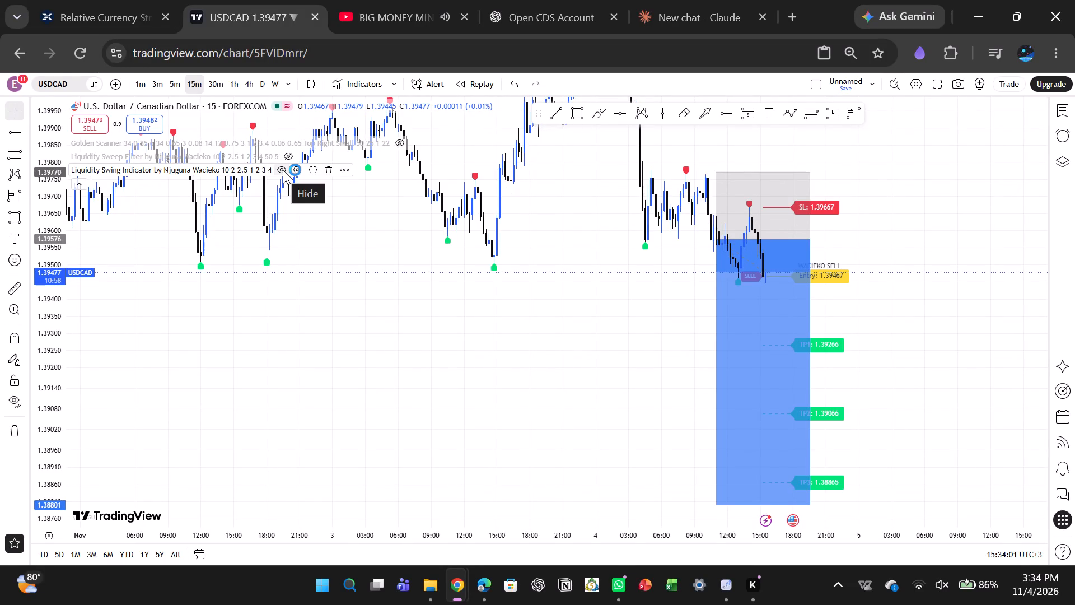
left_click(283, 170)
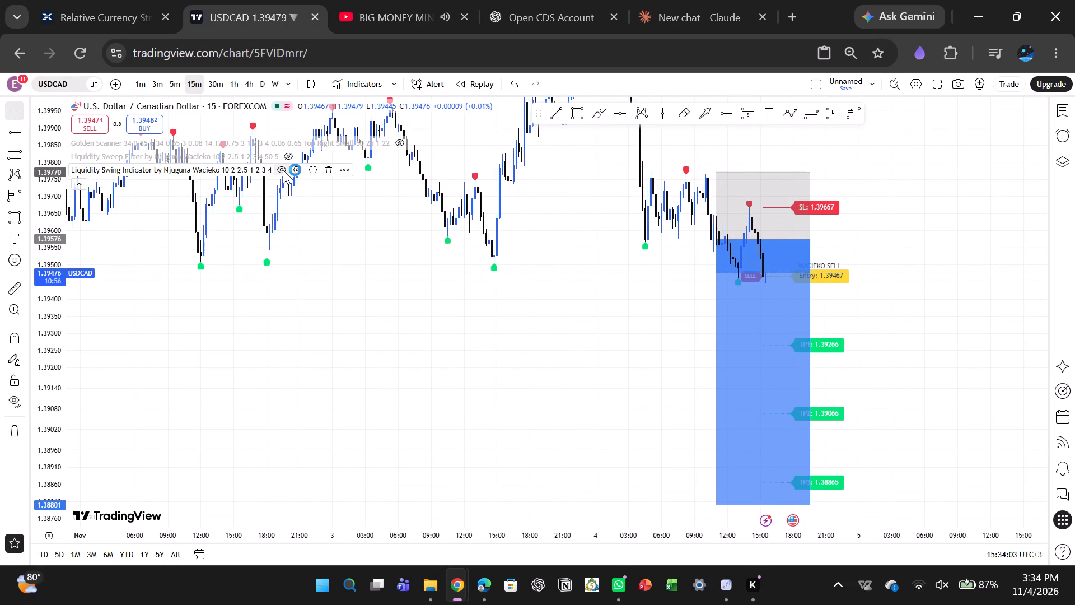
Show the Liquidity Sweep Filter indicator on USDCAD and compare its sweep labels and sell targets with the short position.
left_click(287, 157)
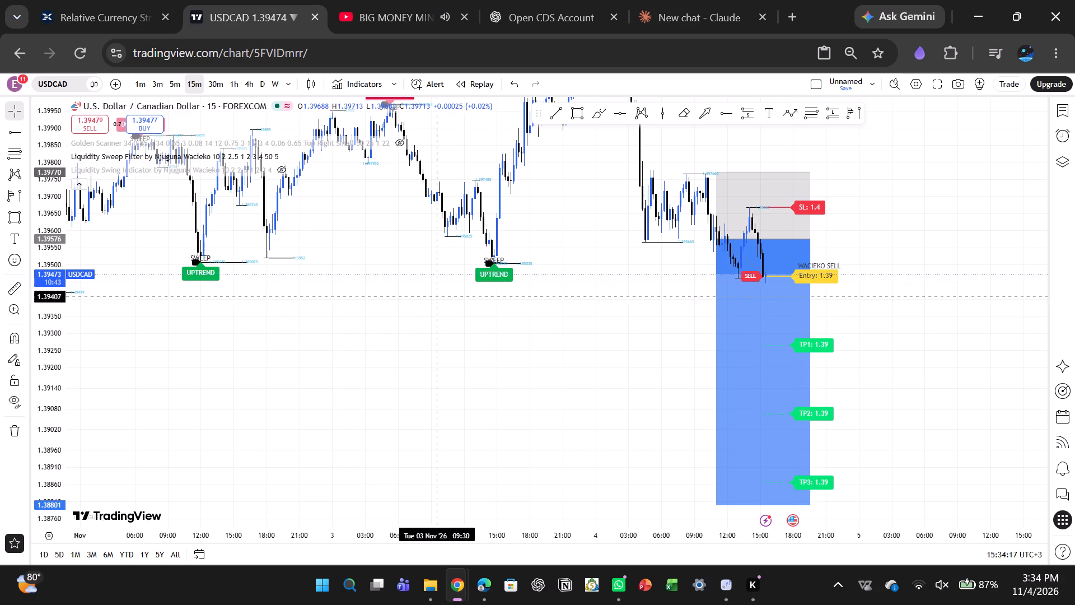
left_click_drag(364, 244, 373, 276)
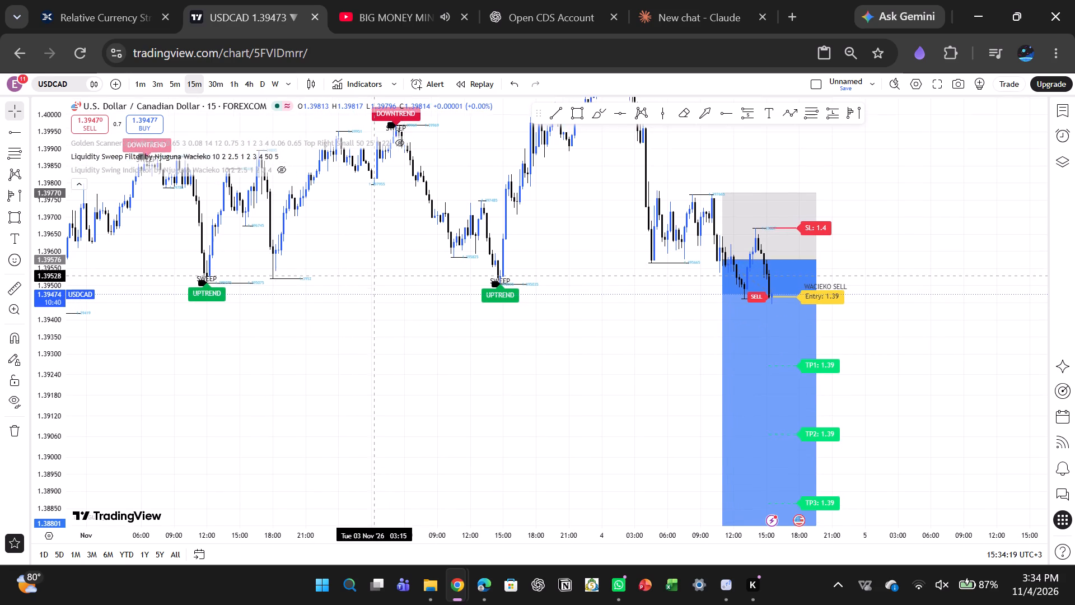
left_click_drag(373, 276, 374, 280)
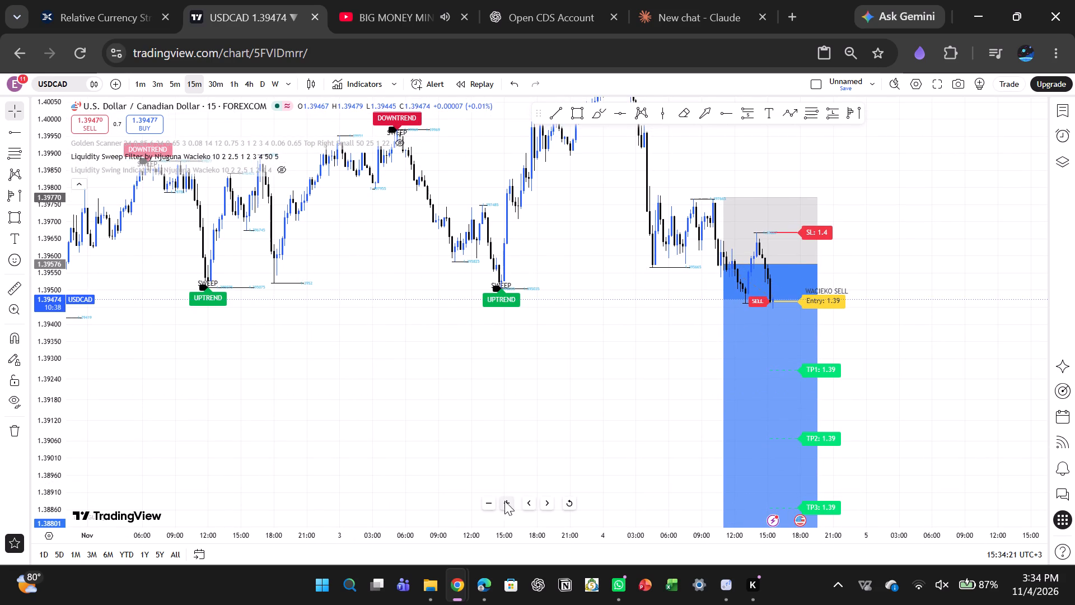
left_click(489, 504)
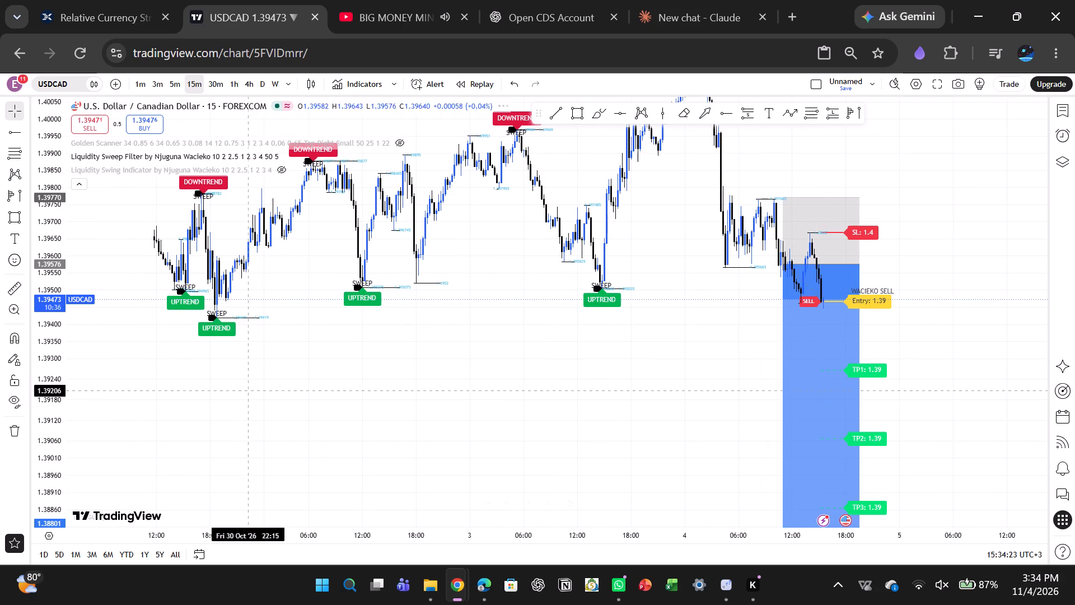
scroll(51, 337, "down", 5)
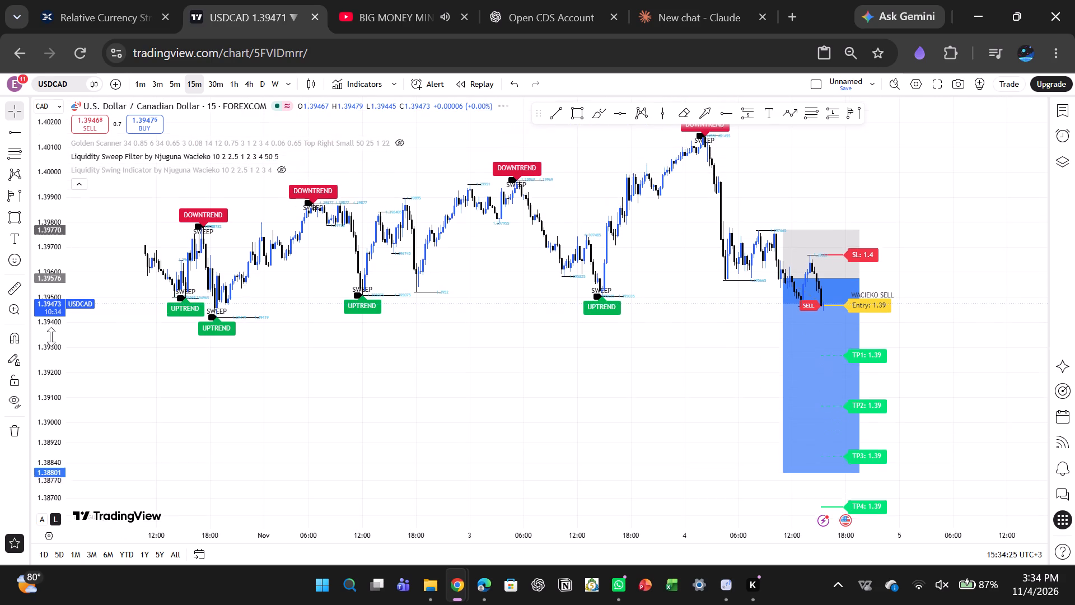
scroll(51, 337, "down", 2)
left_click_drag(338, 437, 322, 408)
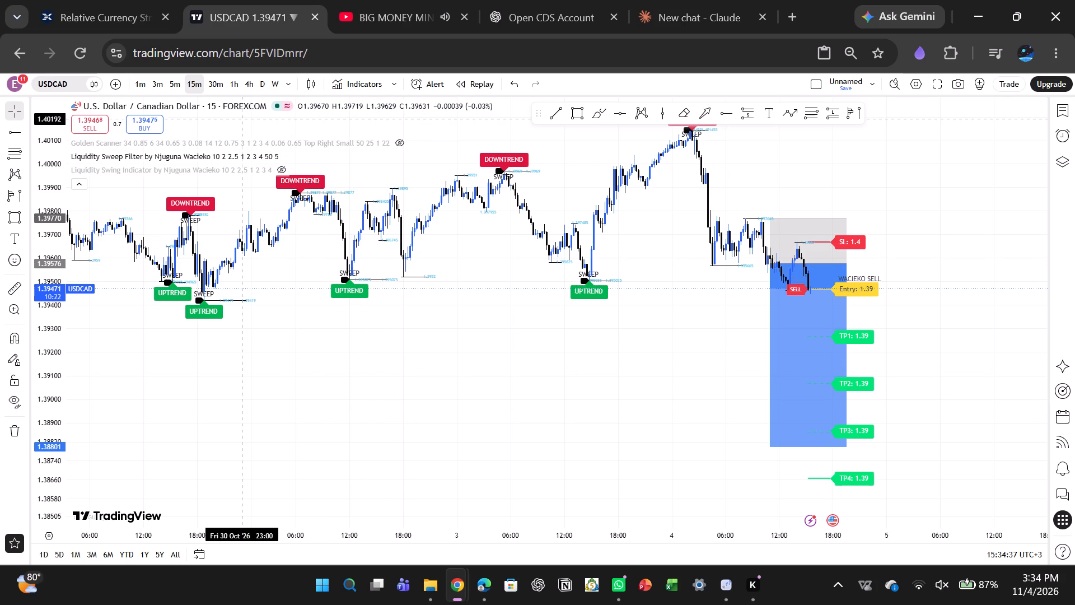
Switch the chart symbol from USDCAD to the FOREXCOM XAUUSD gold chart.
left_click(57, 82)
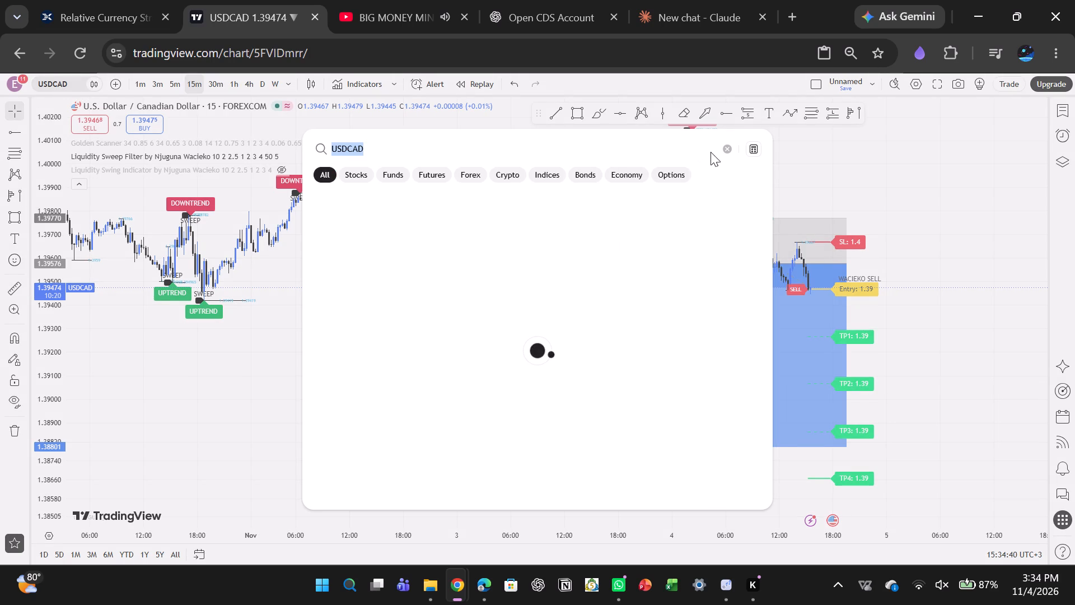
left_click(723, 148)
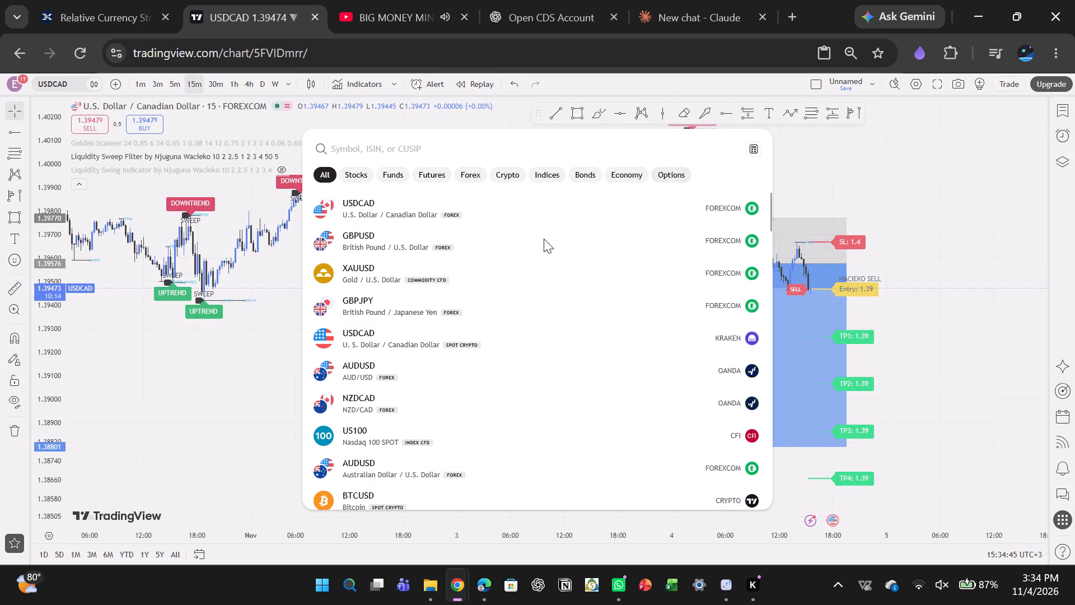
left_click(479, 279)
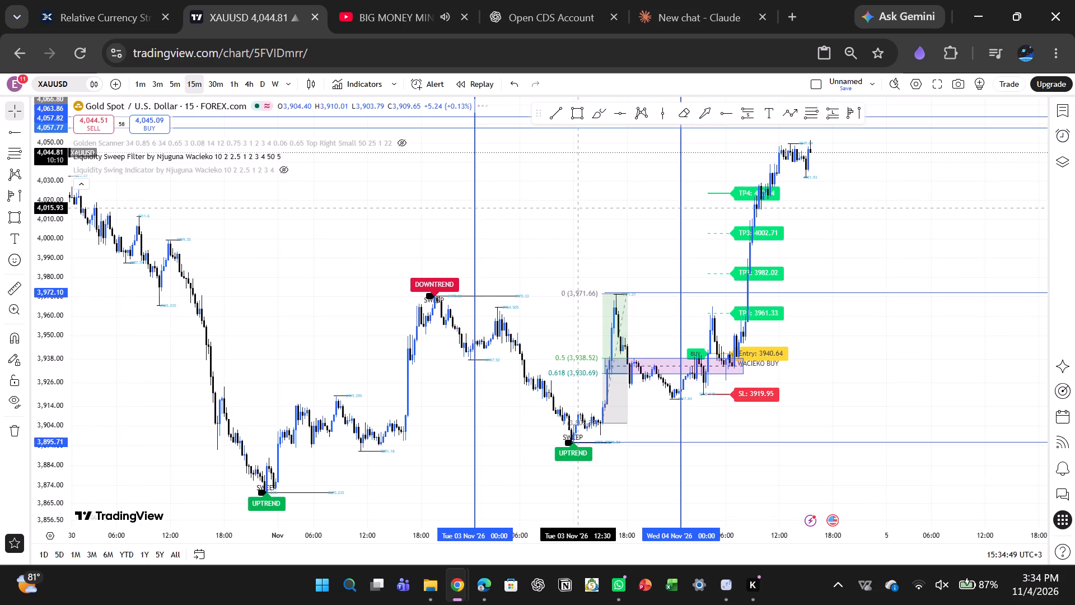
Examine the Liquidity Sweep Filter's sweep labels, buy entry, stop loss and targets on XAUUSD against the marked Fibonacci zone.
left_click_drag(577, 208, 558, 249)
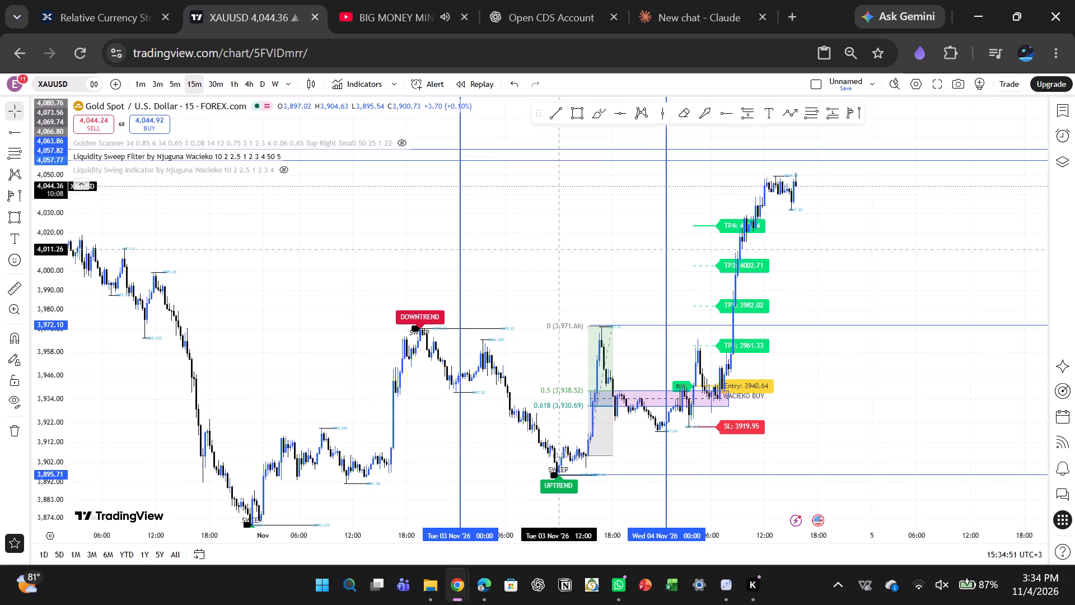
left_click_drag(558, 249, 560, 250)
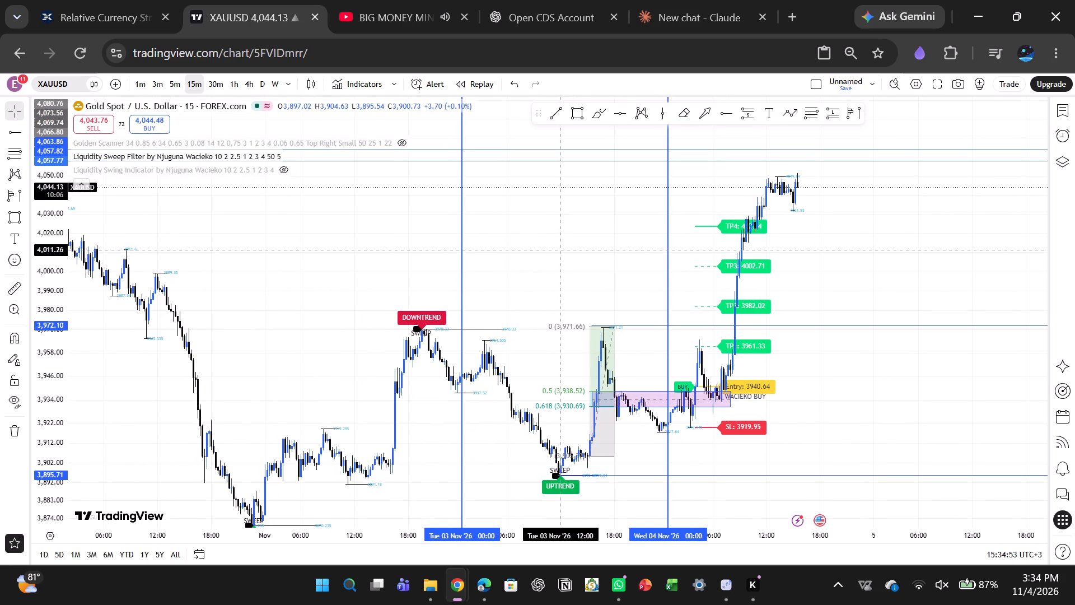
left_click(560, 250)
left_click_drag(560, 250, 621, 301)
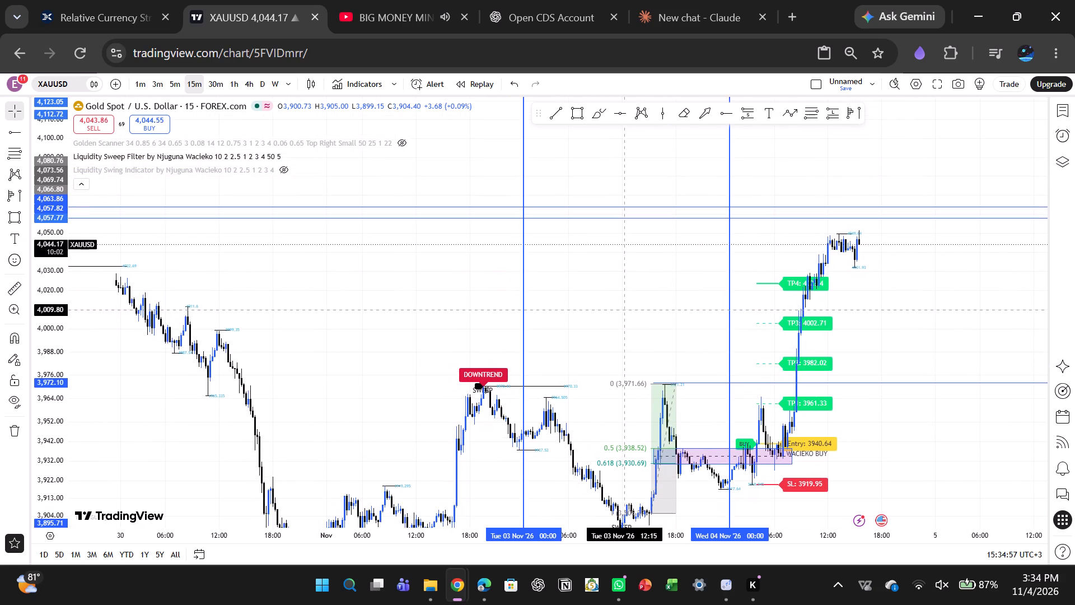
left_click_drag(621, 301, 584, 231)
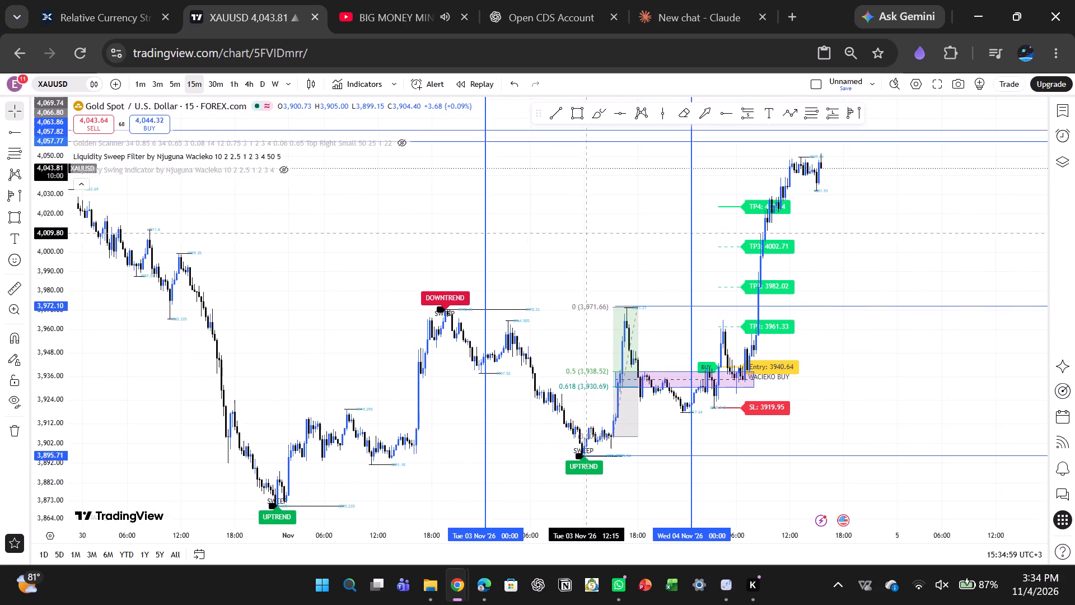
left_click_drag(584, 231, 534, 220)
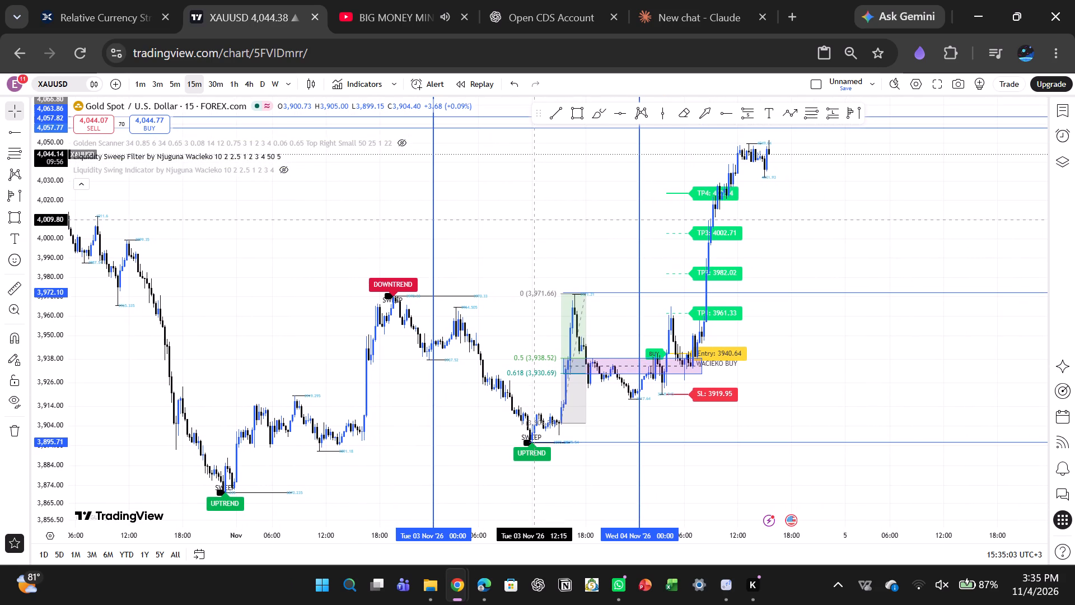
left_click_drag(219, 244, 221, 245)
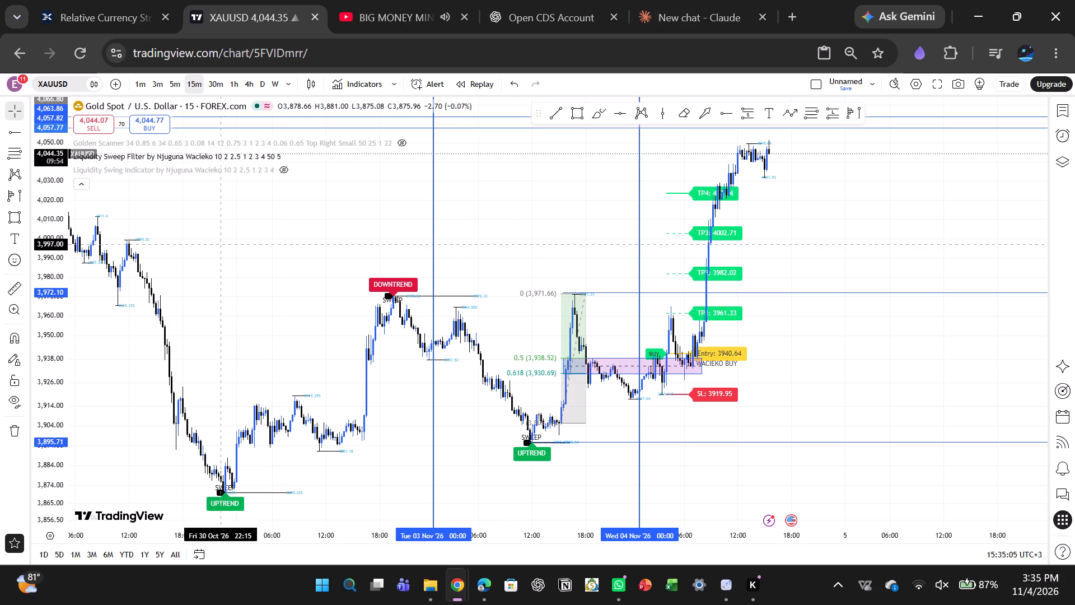
left_click_drag(221, 245, 311, 302)
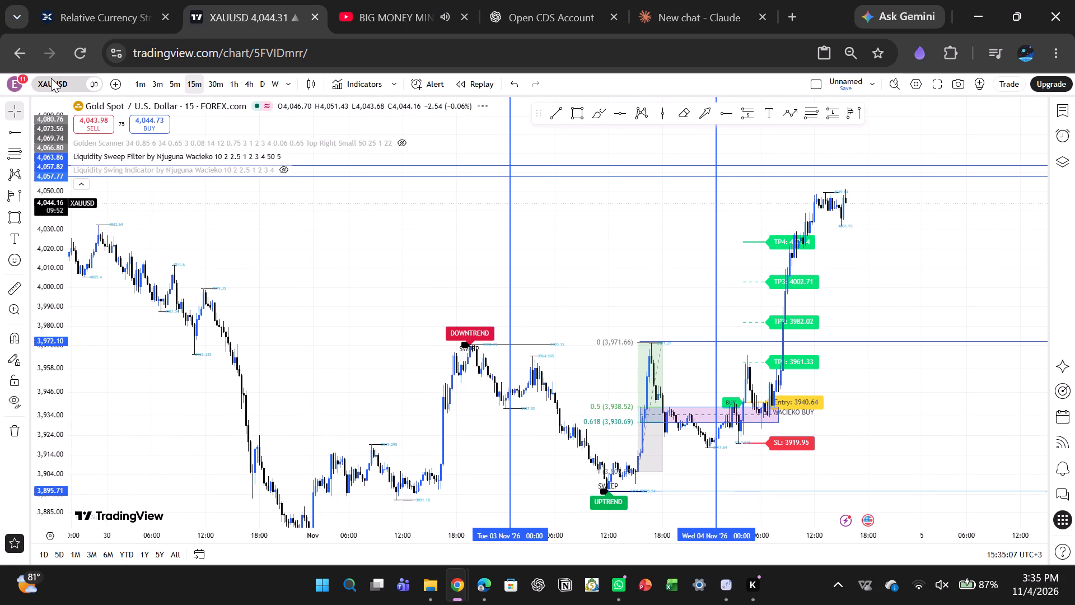
Search for EURUSD and switch the chart to its FOREXCOM listing.
left_click(51, 78)
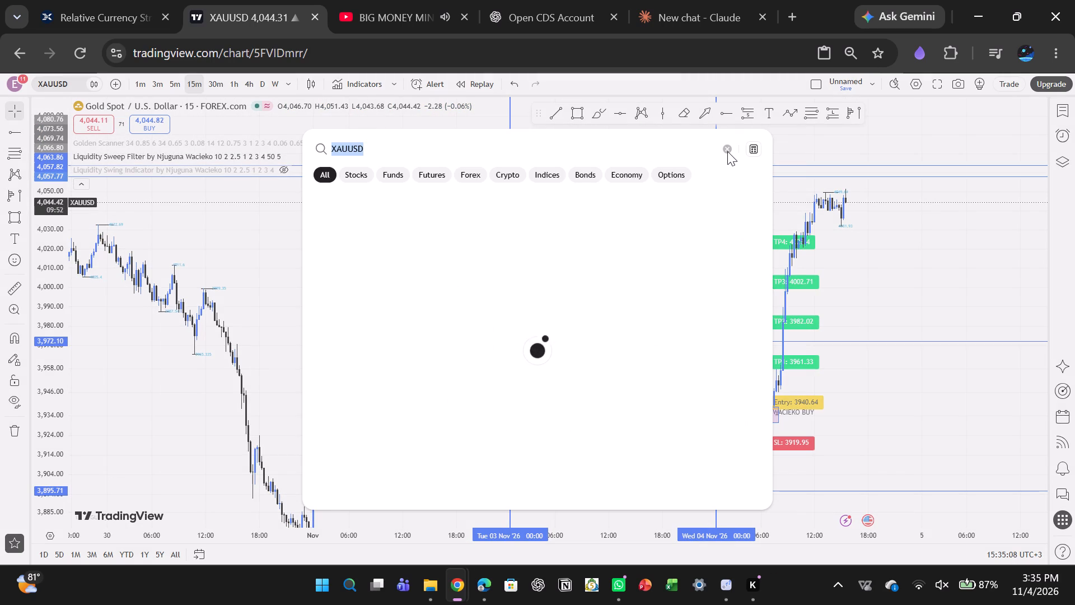
left_click(727, 152)
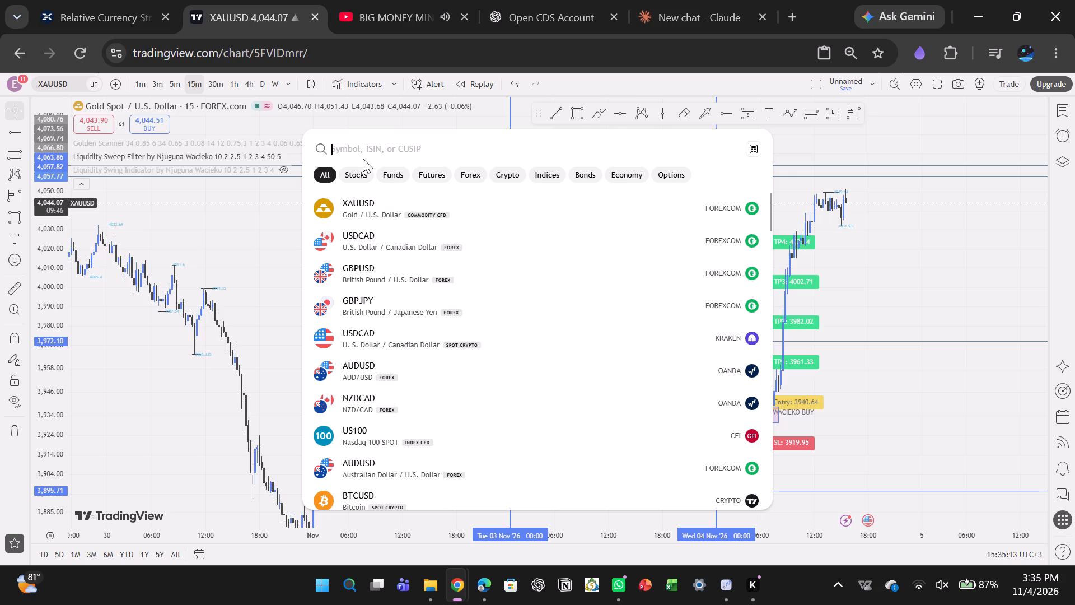
type("eurusd")
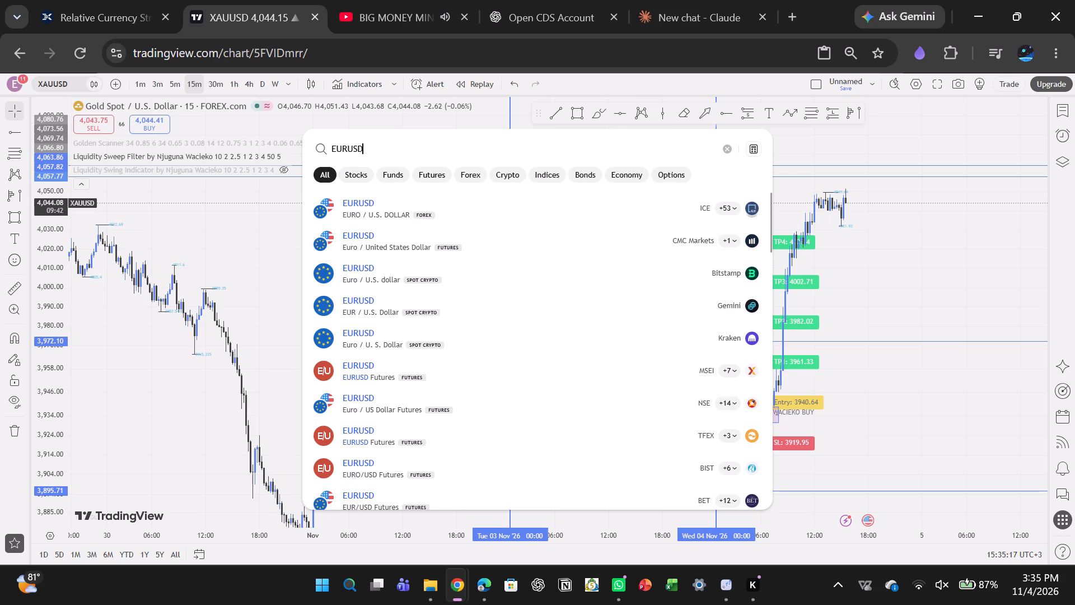
double_click(732, 204)
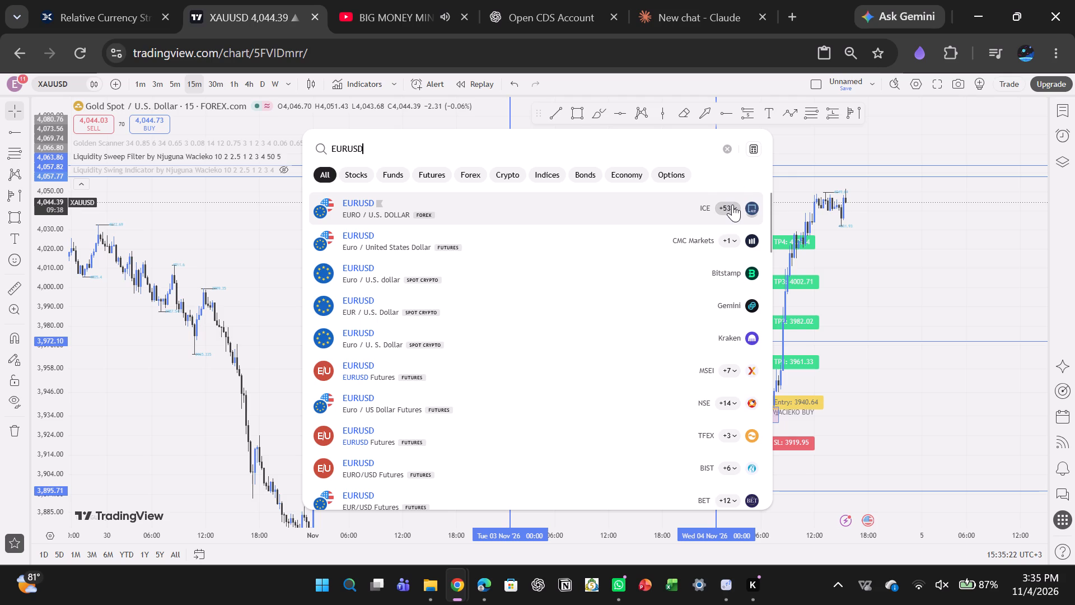
left_click(732, 205)
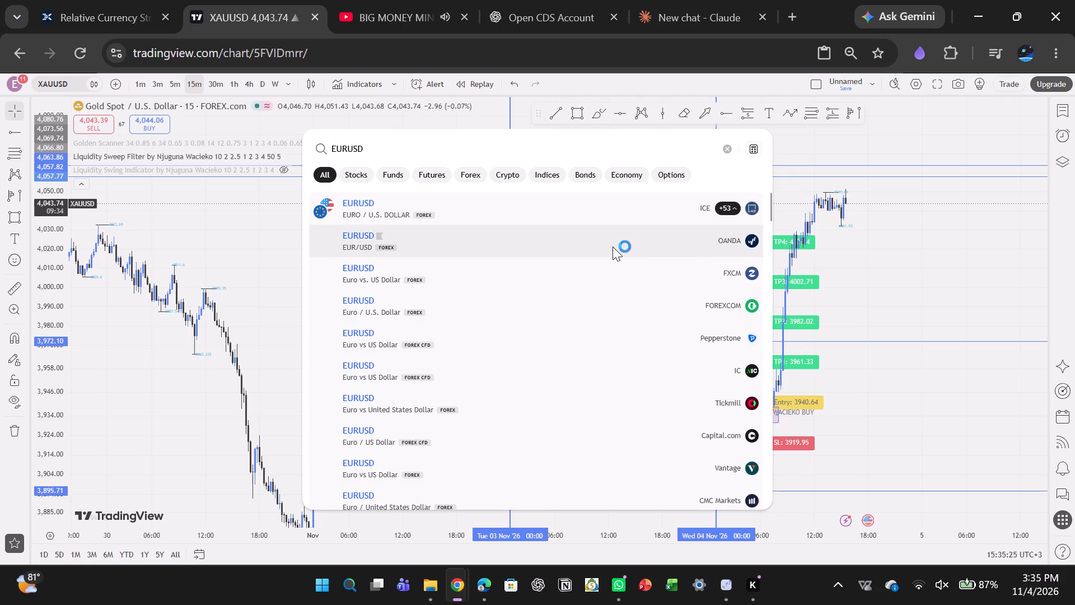
left_click(560, 306)
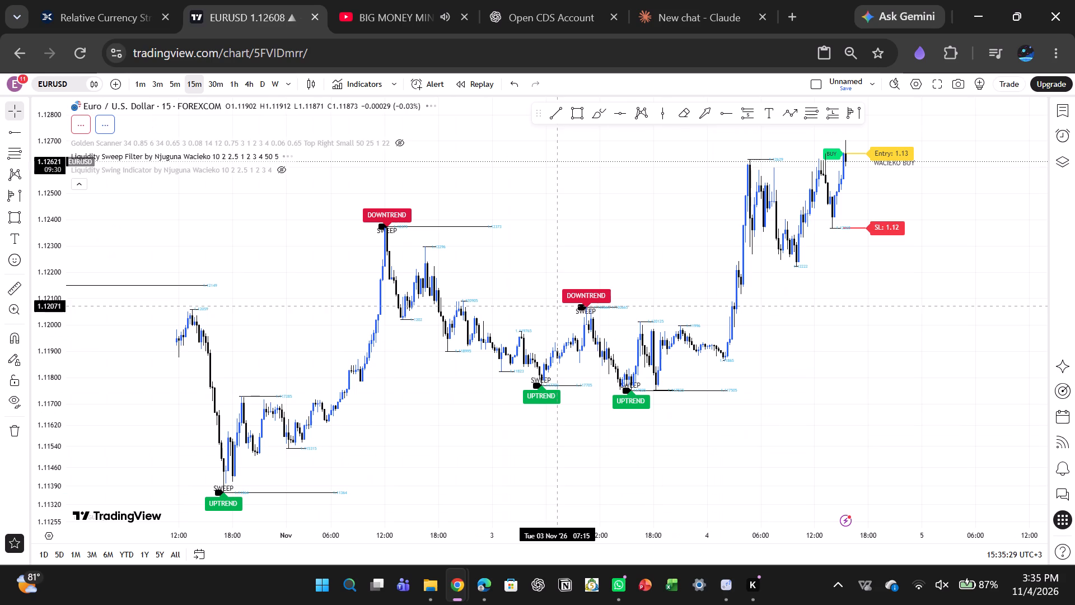
Examine the Liquidity Sweep Filter's sweep labels and its buy entry, stop loss and four targets on EURUSD.
left_click_drag(683, 215, 640, 384)
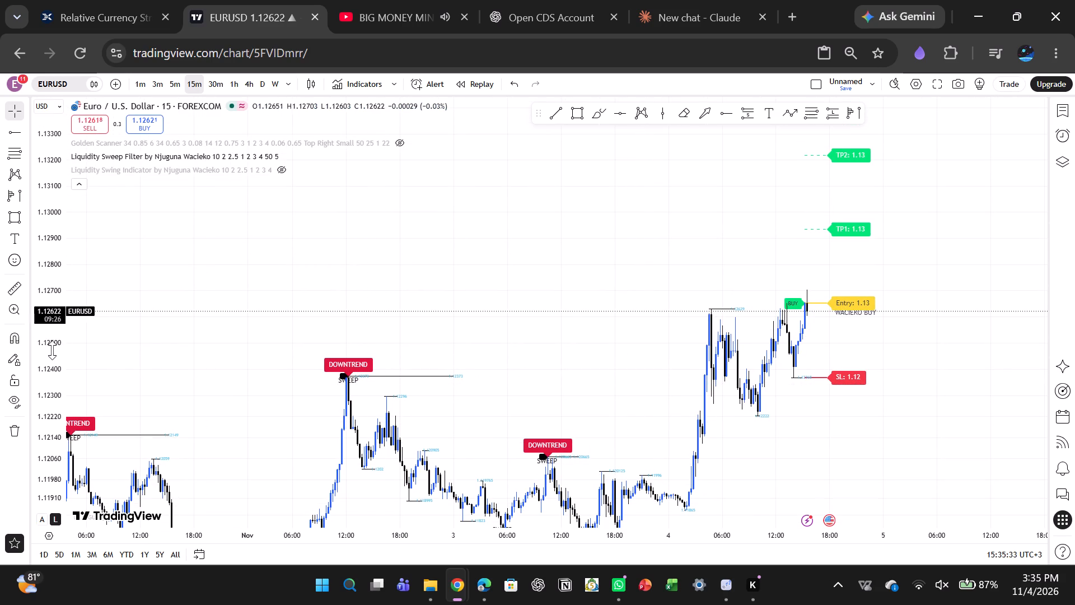
scroll(52, 350, "down", 3)
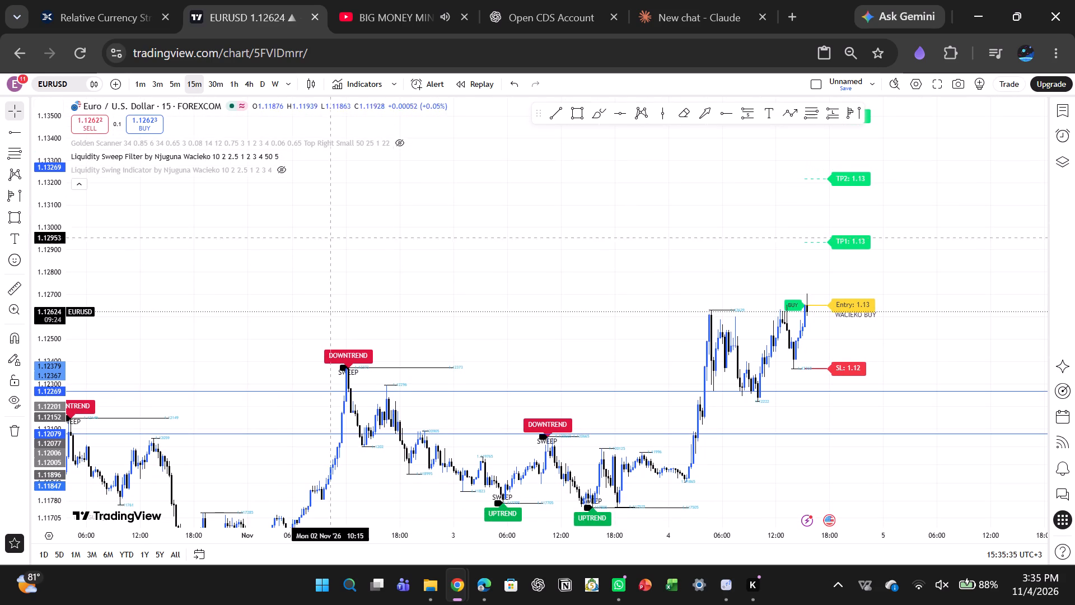
left_click_drag(514, 205, 428, 294)
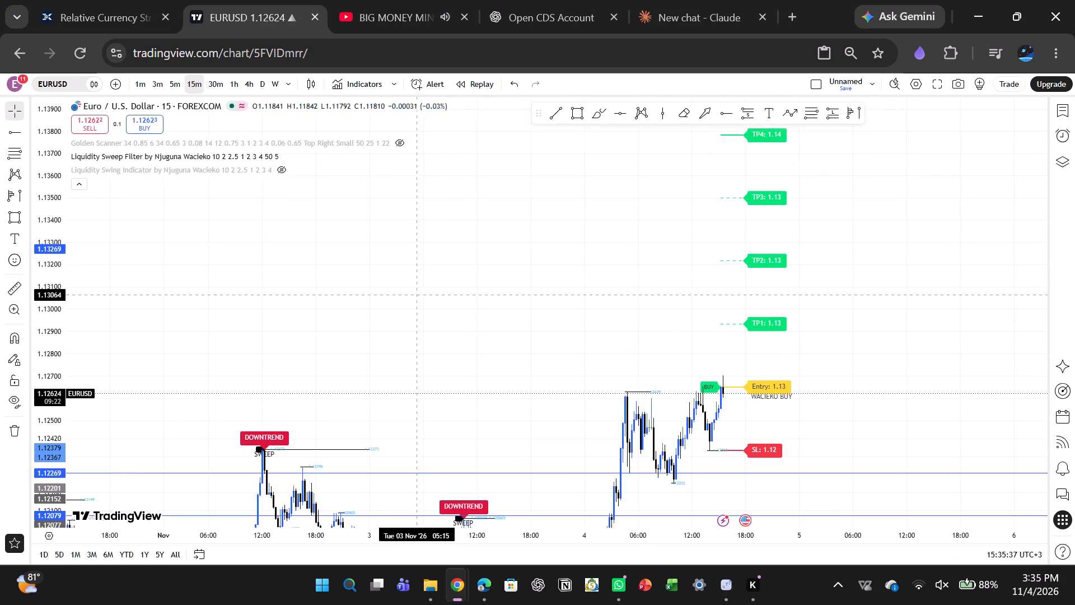
scroll(53, 360, "down", 3)
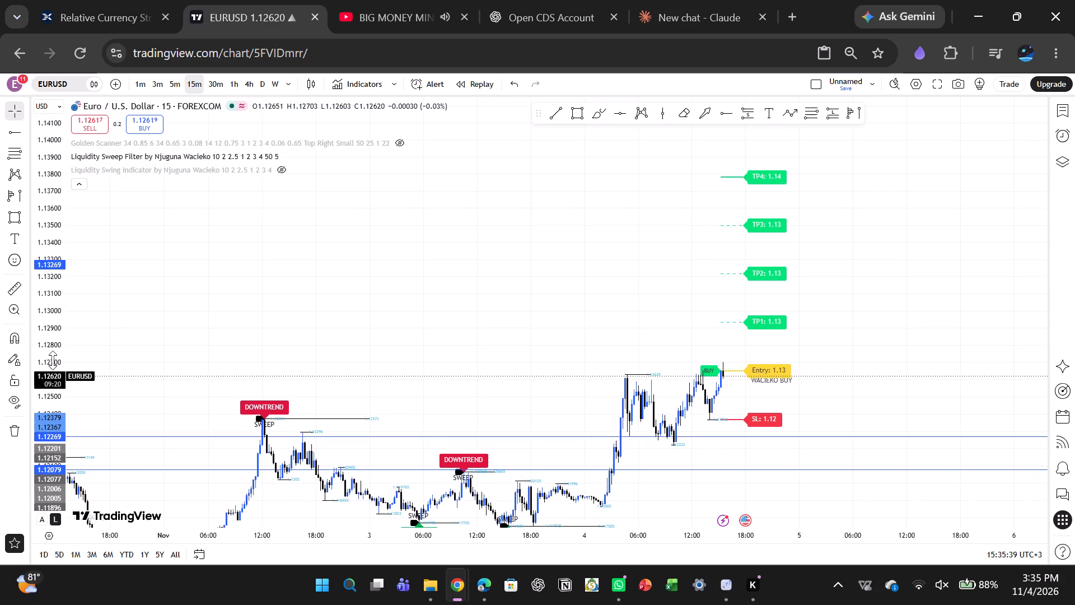
scroll(53, 360, "down", 1)
left_click_drag(330, 249, 392, 271)
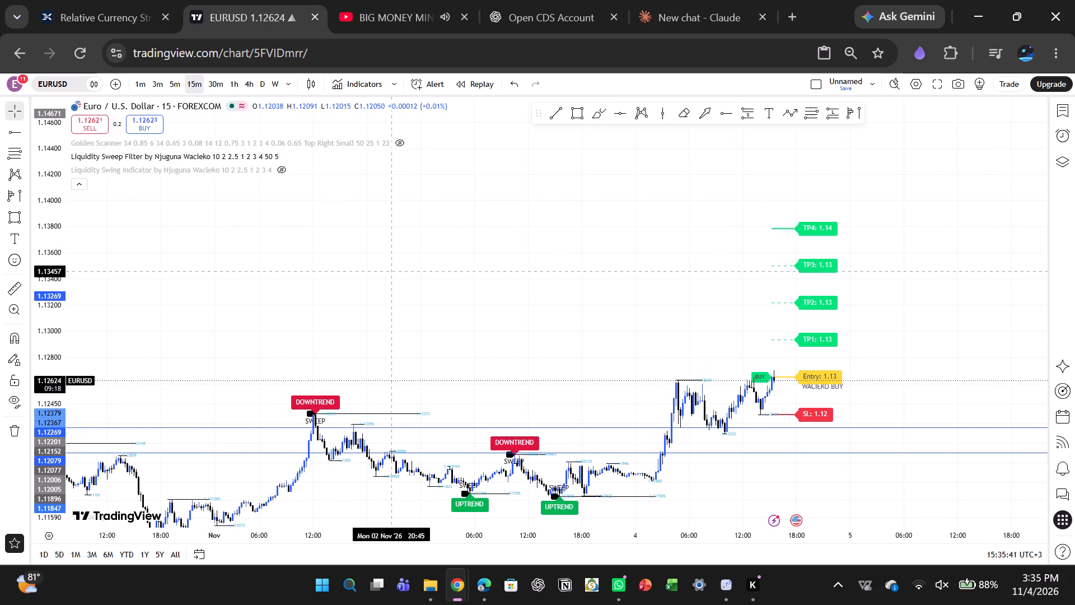
left_click_drag(392, 271, 400, 270)
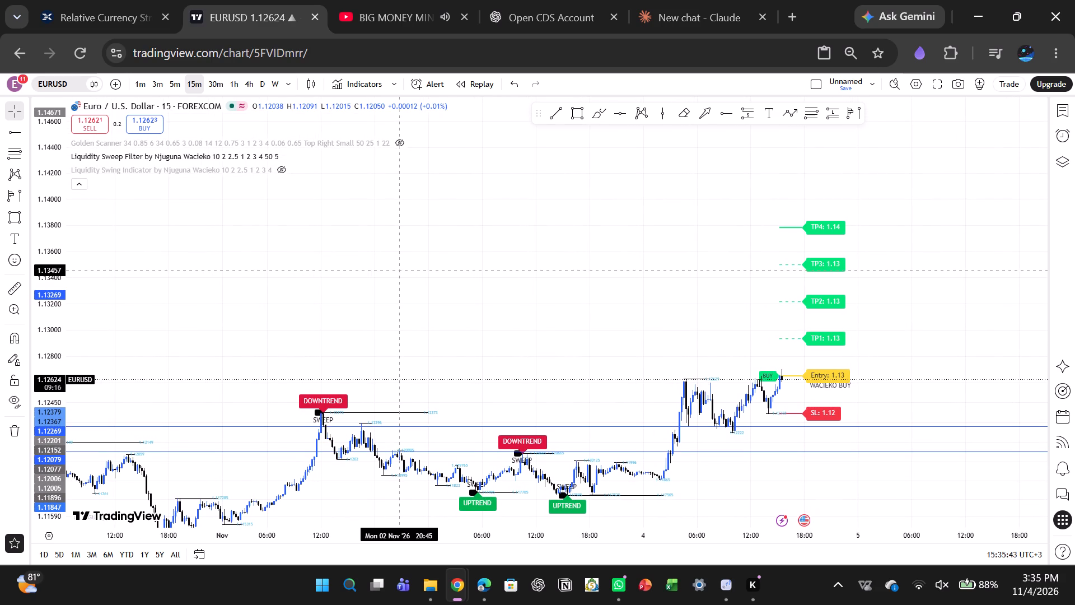
Show the Liquidity Swing Indicator on EURUSD and hide the Liquidity Sweep Filter.
left_click(272, 165)
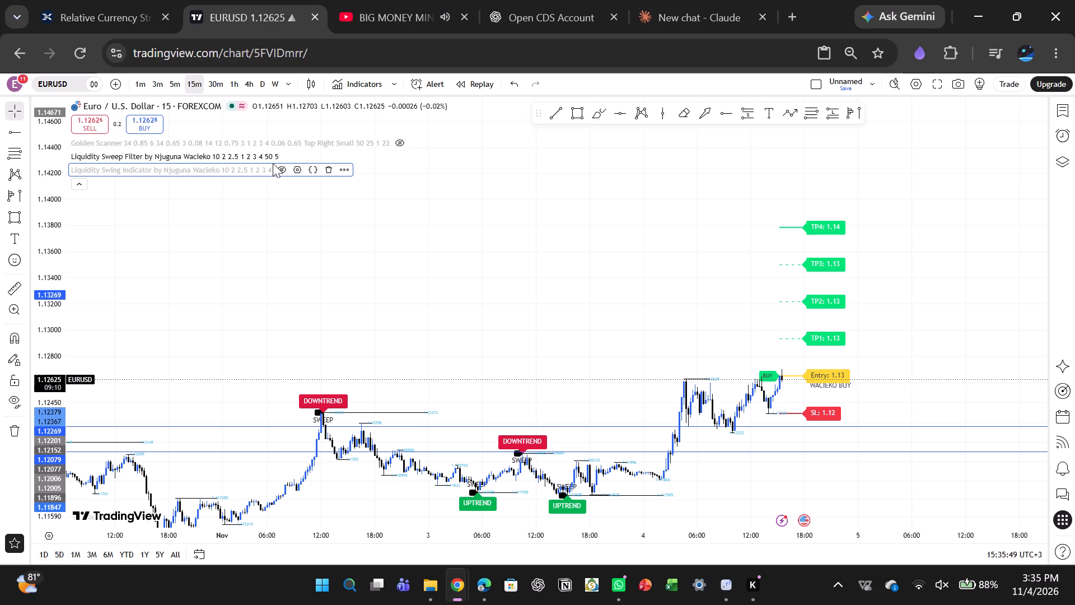
left_click(282, 166)
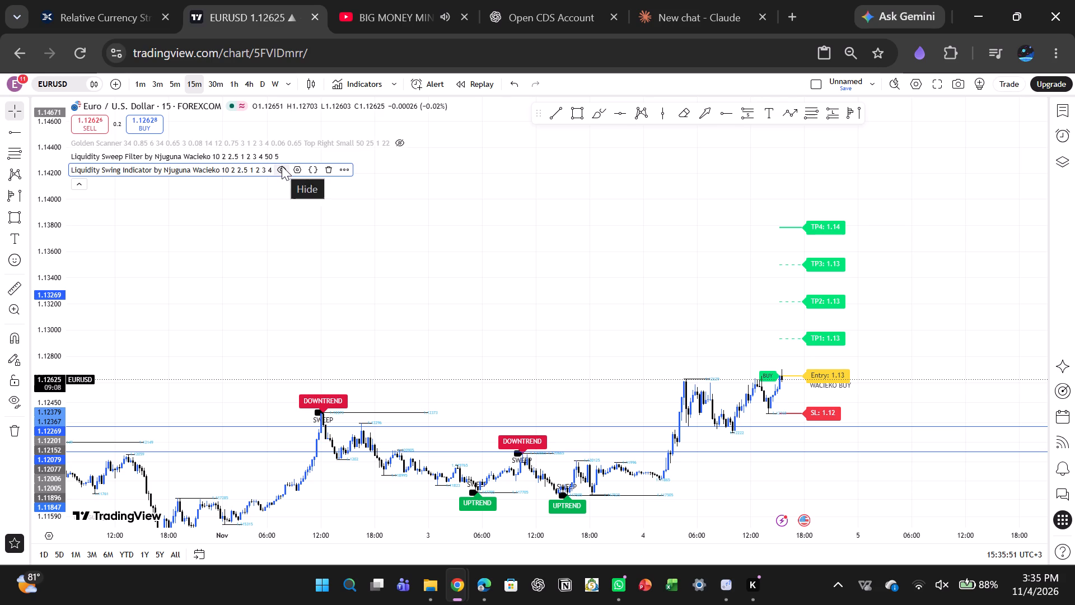
left_click(284, 155)
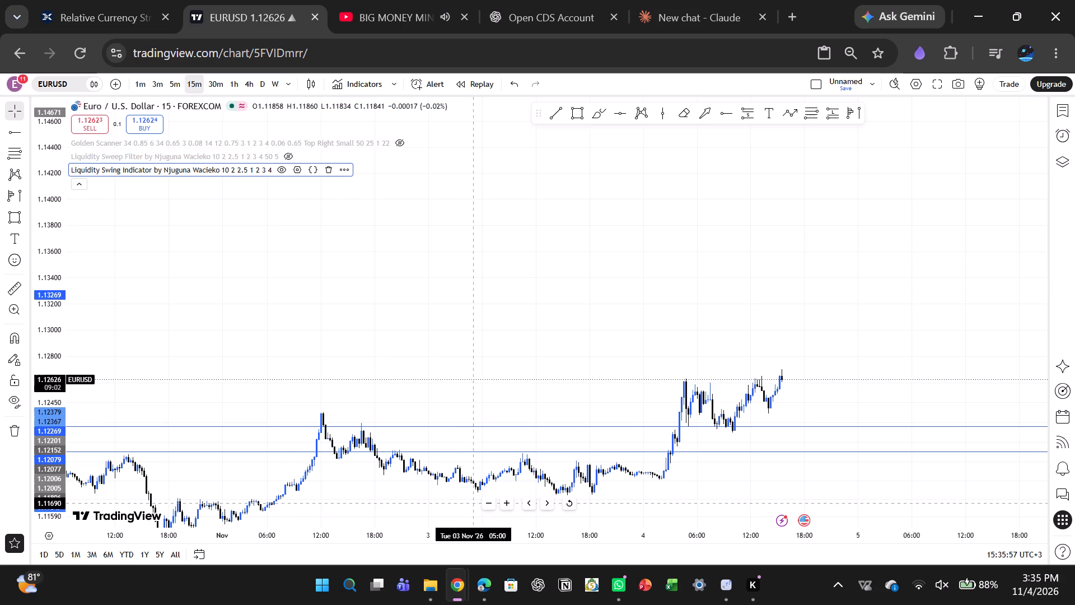
Examine the Liquidity Swing Indicator's swing markers and its buy entry, stop loss and targets on EURUSD.
left_click(503, 506)
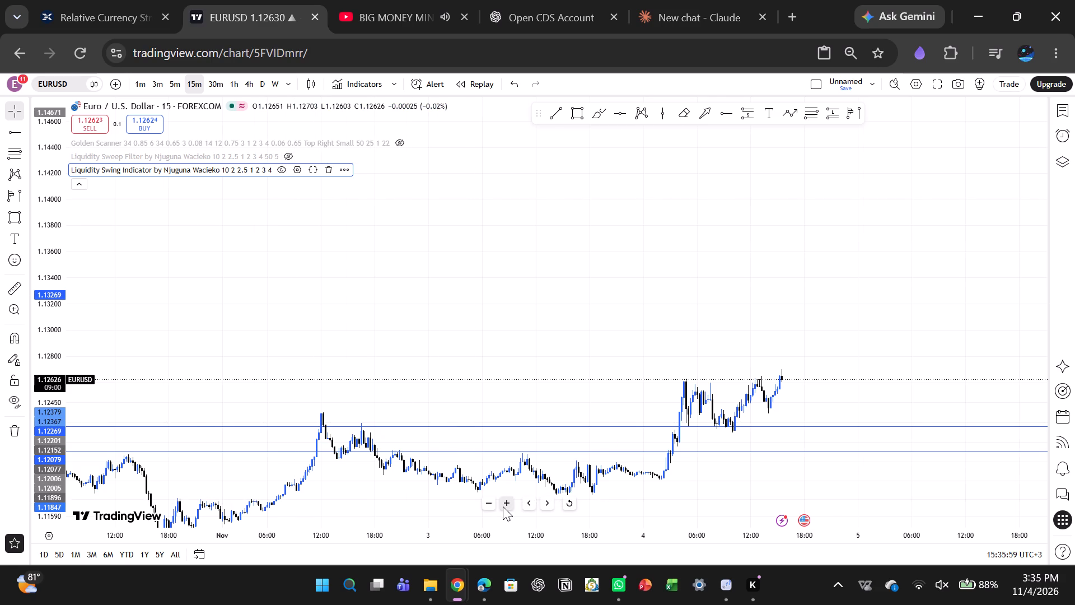
left_click(503, 506)
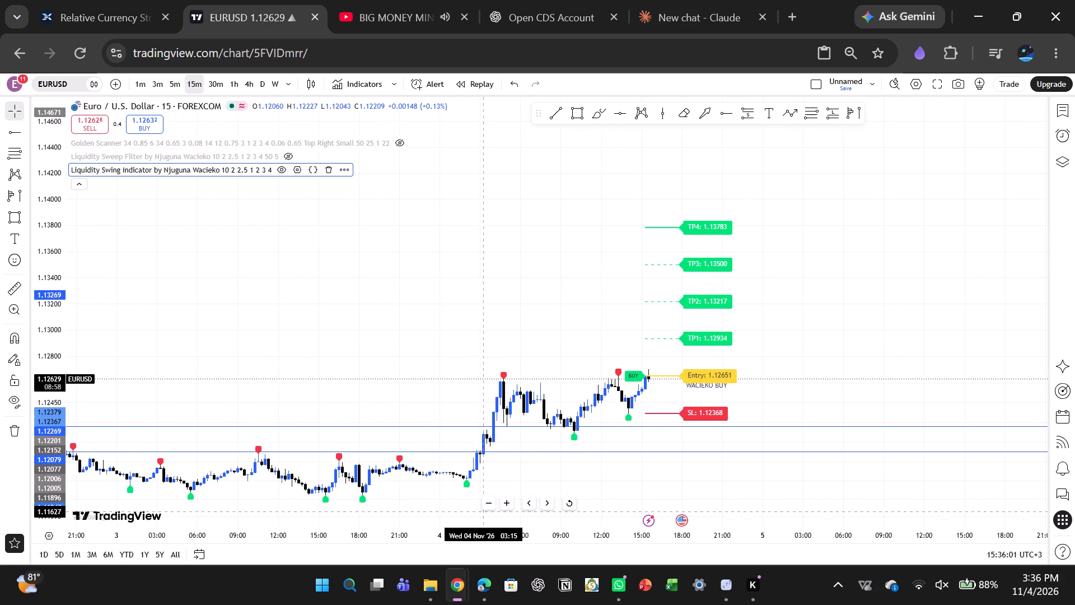
left_click(487, 505)
left_click(487, 505)
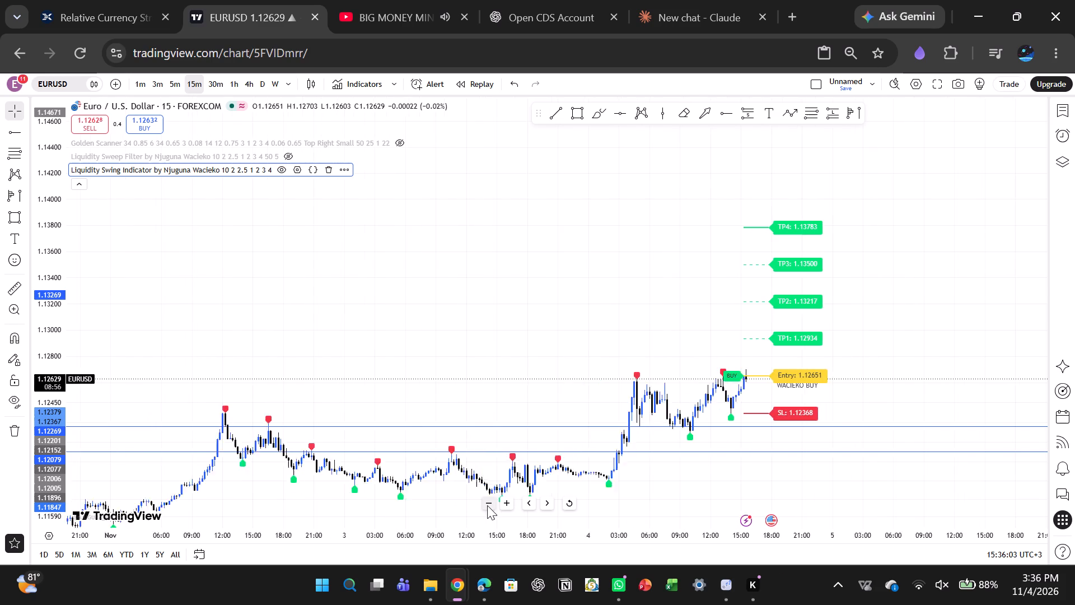
scroll(53, 285, "up", 2)
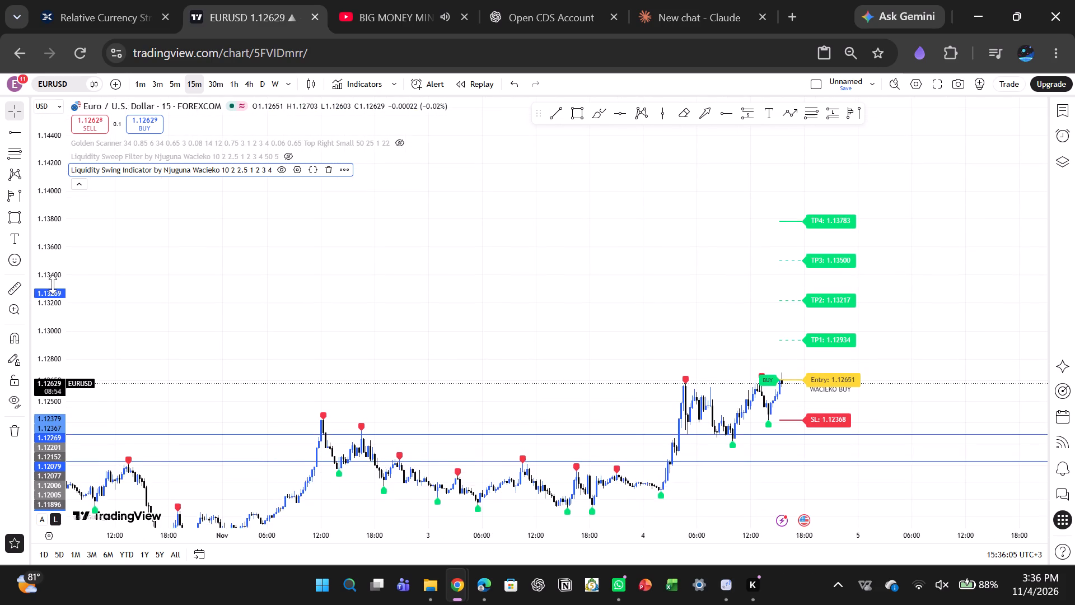
scroll(53, 285, "up", 2)
left_click_drag(210, 427, 247, 388)
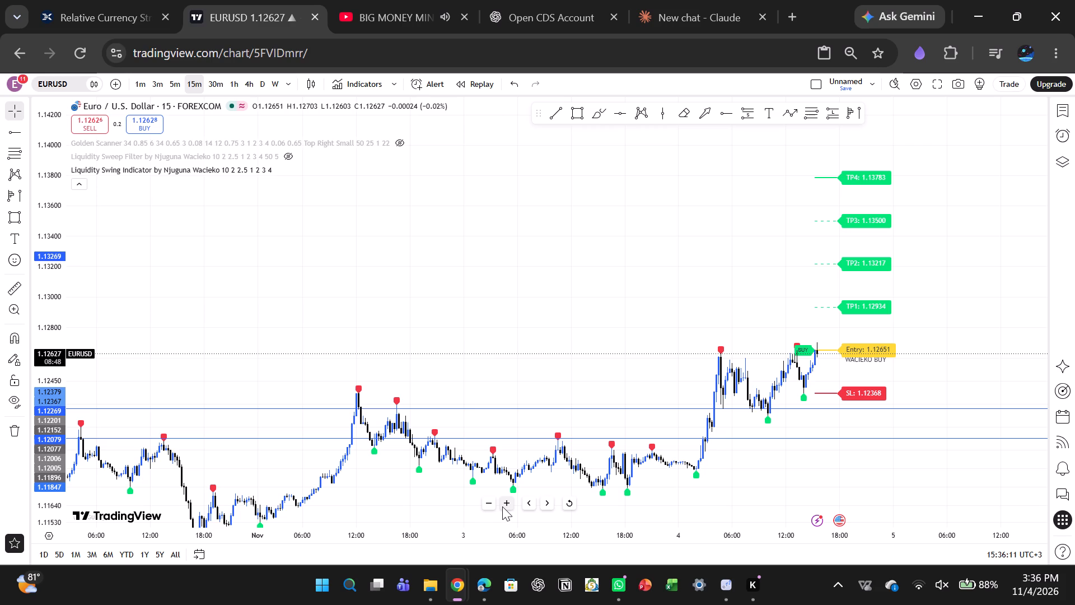
left_click(493, 504)
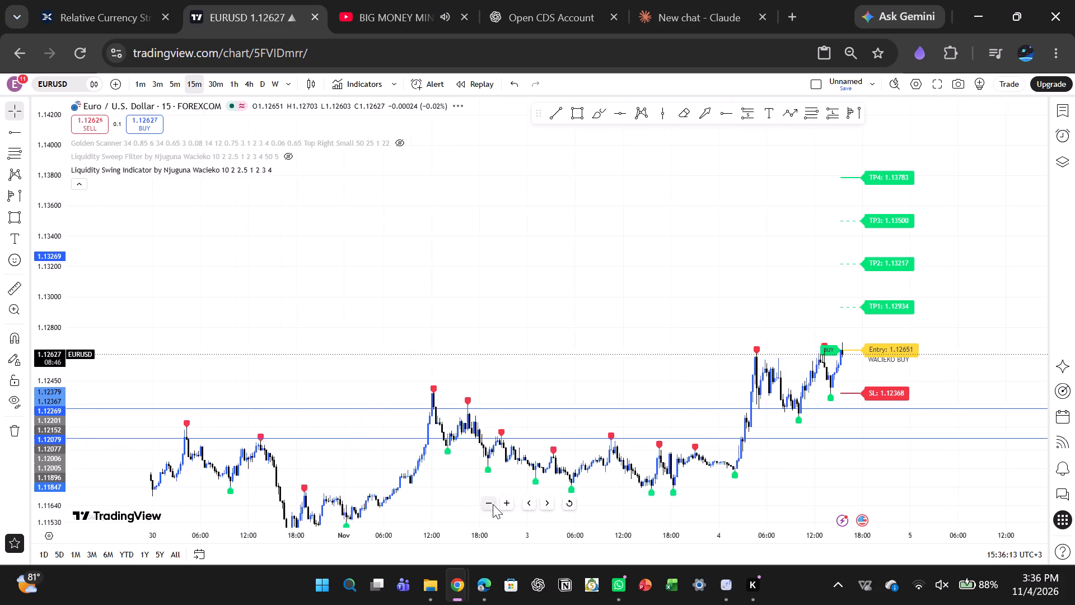
left_click_drag(609, 287, 597, 292)
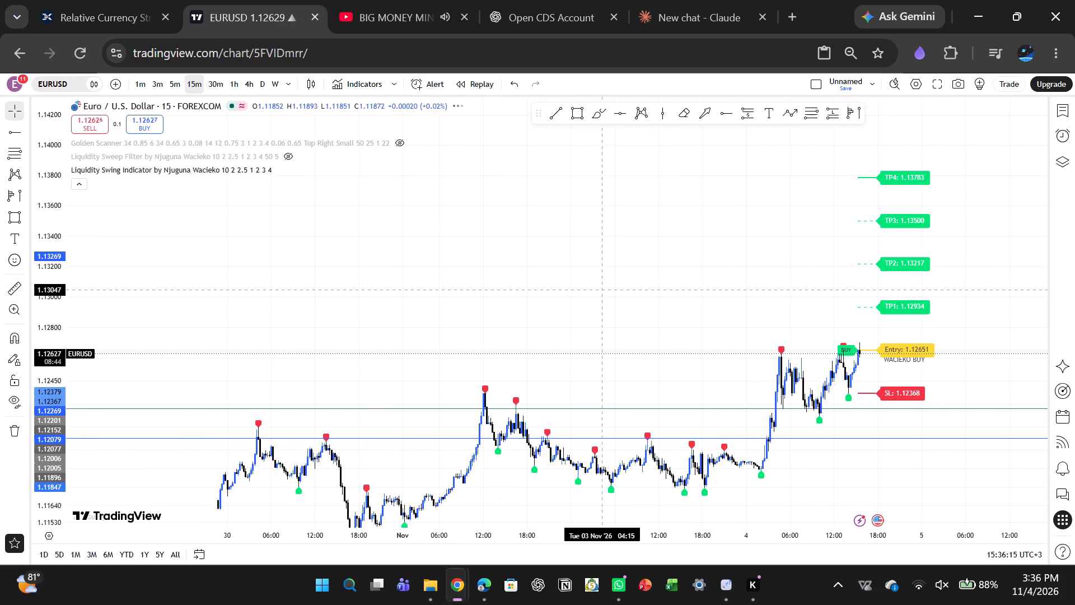
left_click_drag(597, 292, 567, 307)
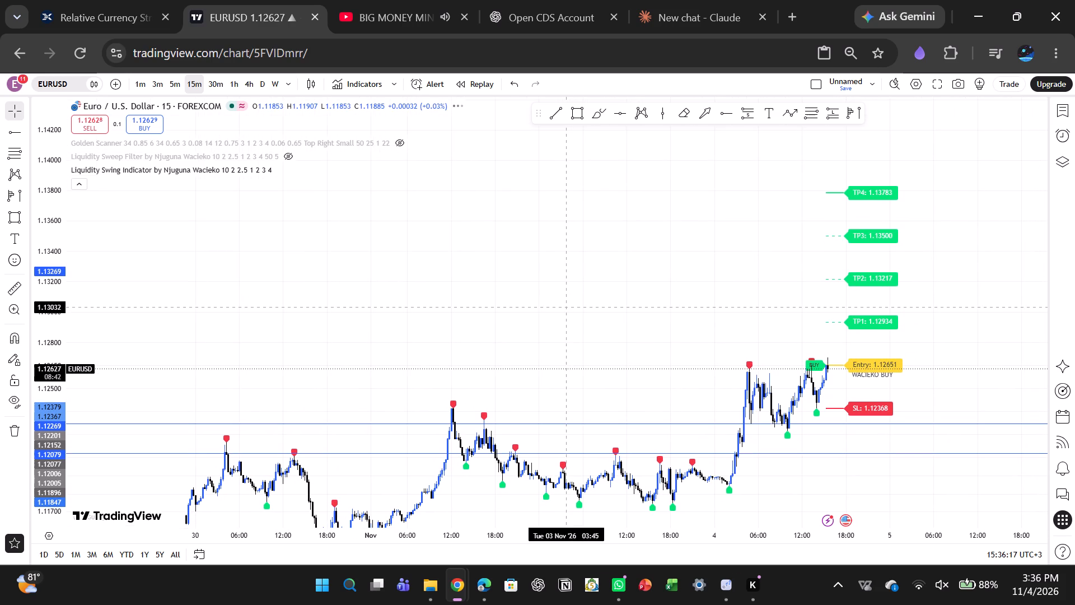
left_click_drag(567, 307, 562, 316)
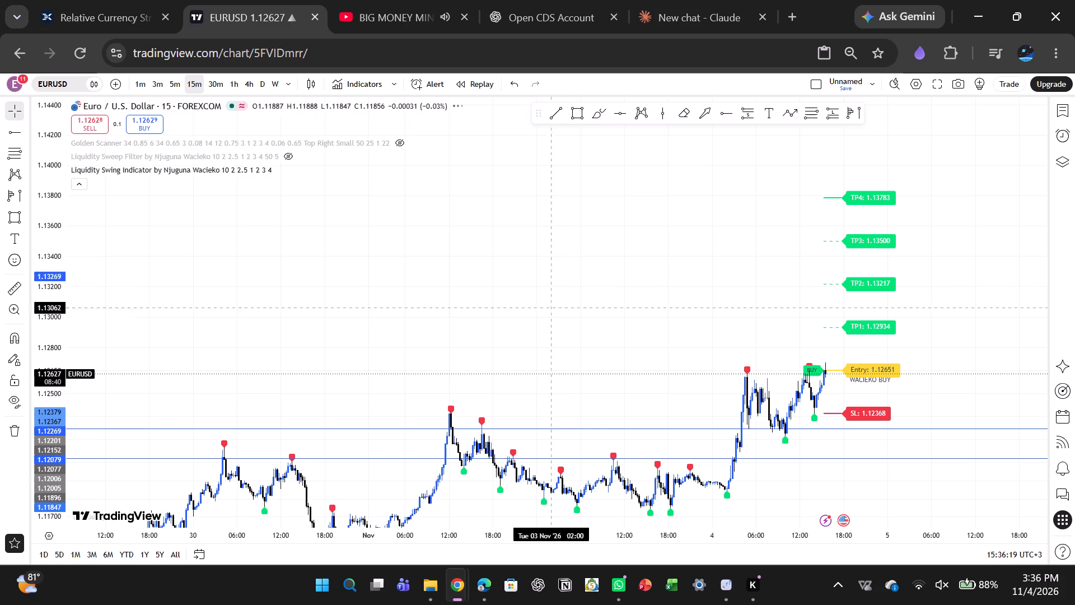
Place a long position on EURUSD with entry 1.12651, target about 1.13796 and stop about 1.12369, ending at 01:30 on 5 November.
left_click_drag(462, 267, 463, 287)
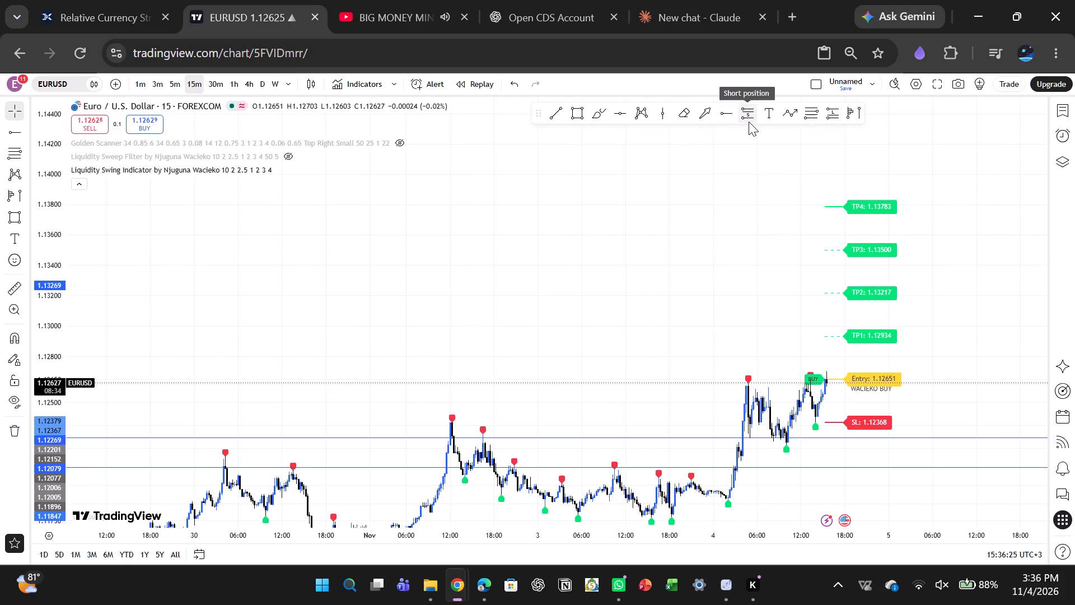
left_click(830, 118)
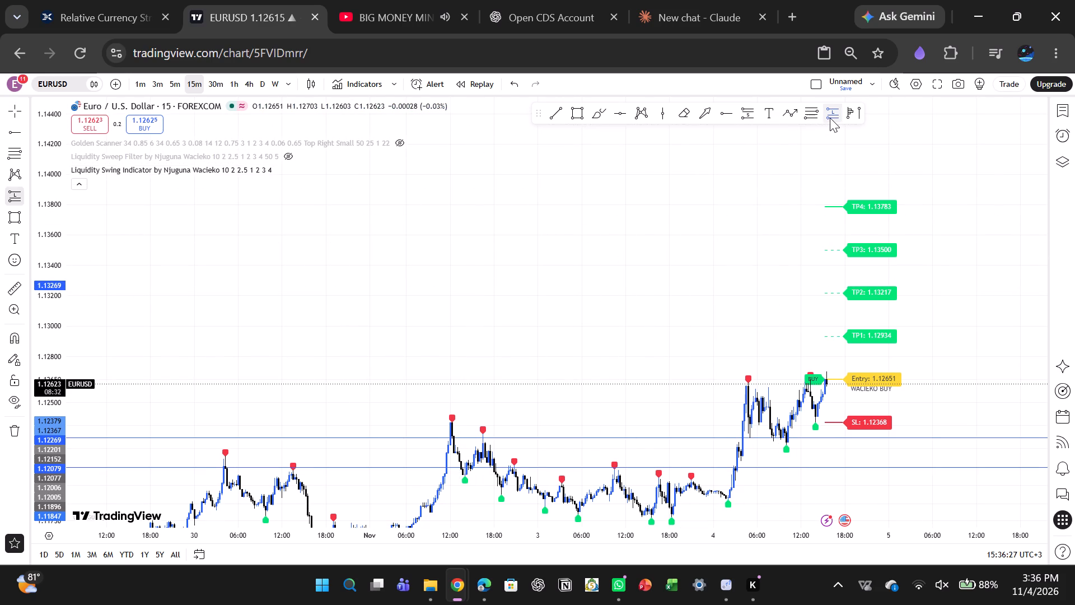
left_click(826, 379)
left_click_drag(826, 327, 805, 211)
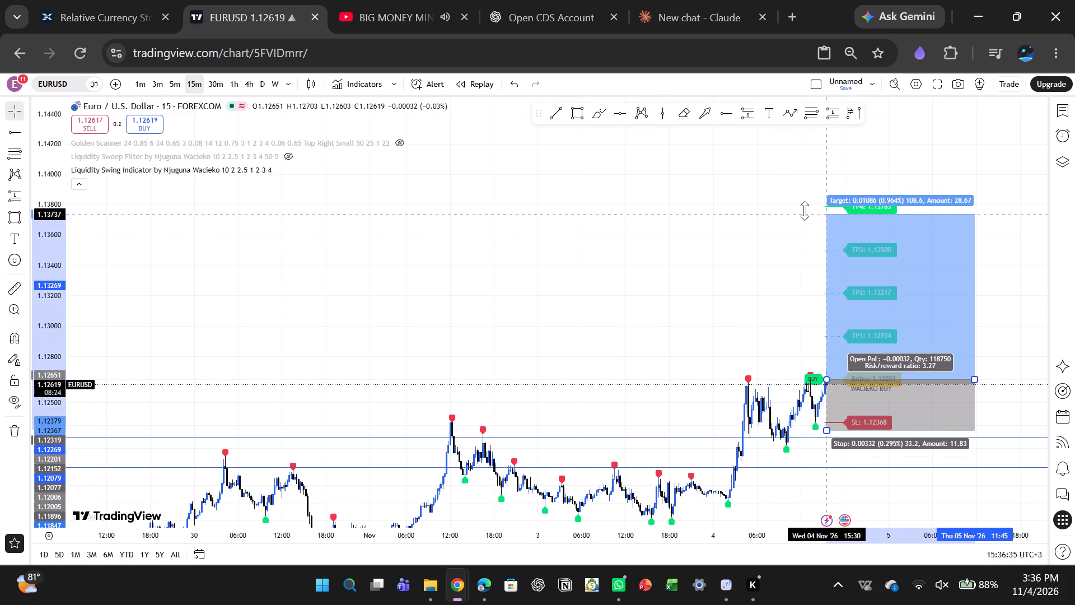
left_click_drag(805, 211, 803, 197)
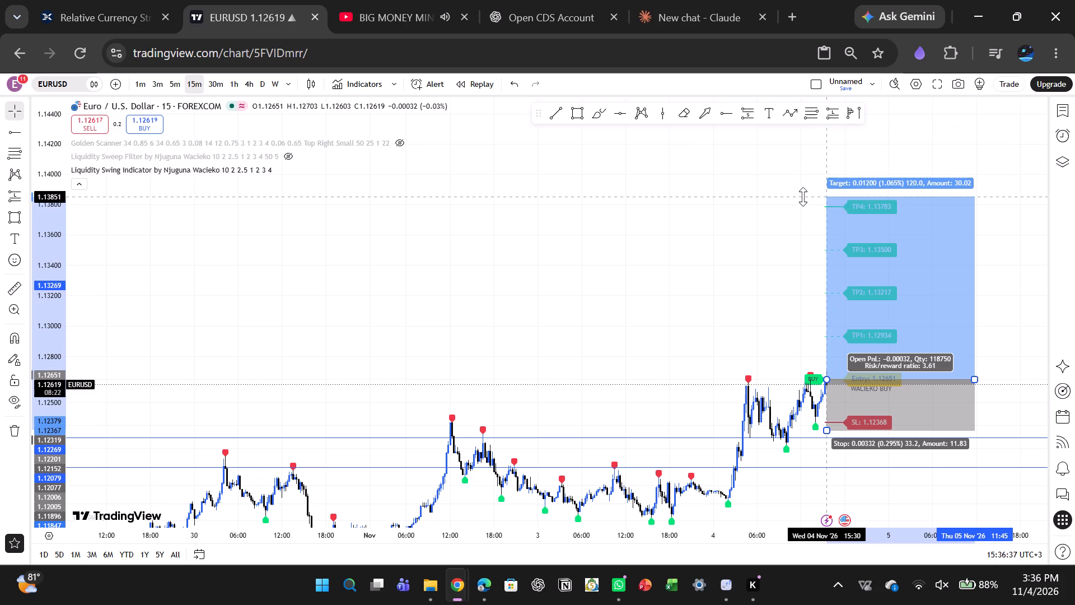
left_click_drag(803, 197, 808, 205)
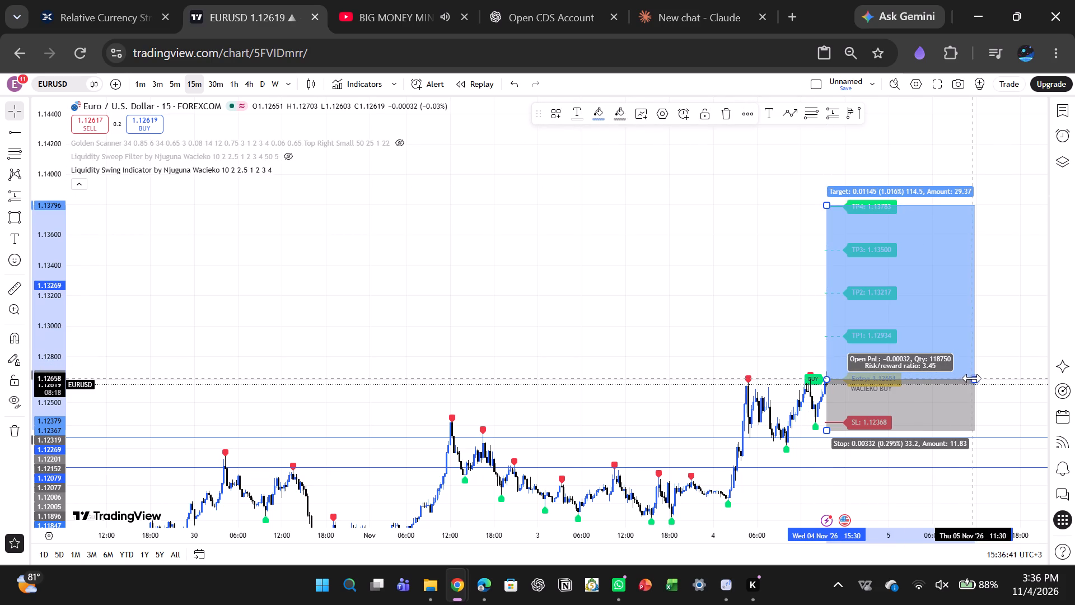
left_click_drag(972, 378, 899, 382)
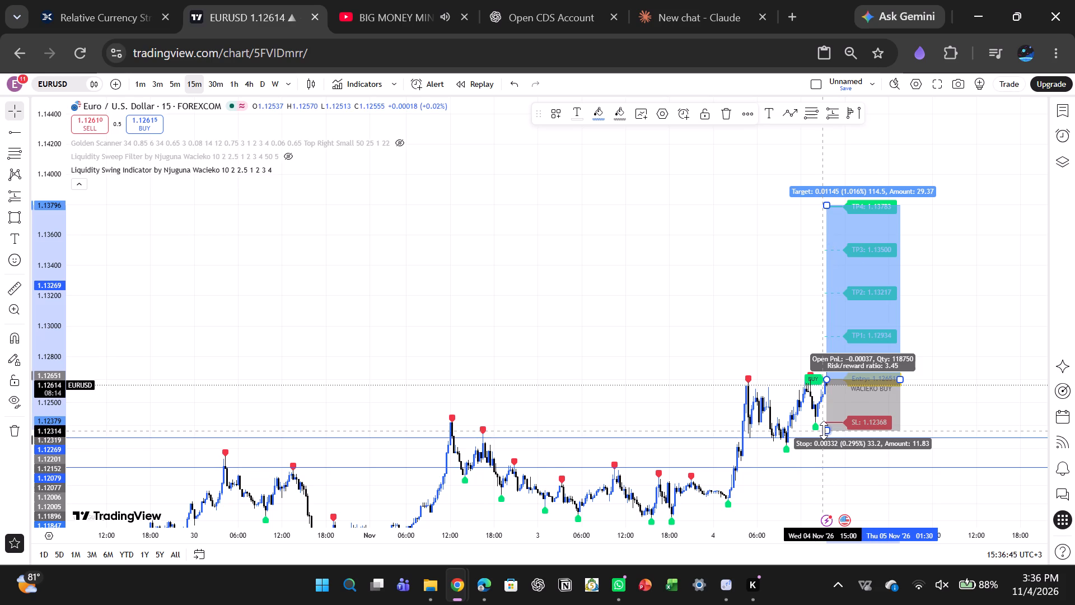
left_click_drag(824, 430, 825, 424)
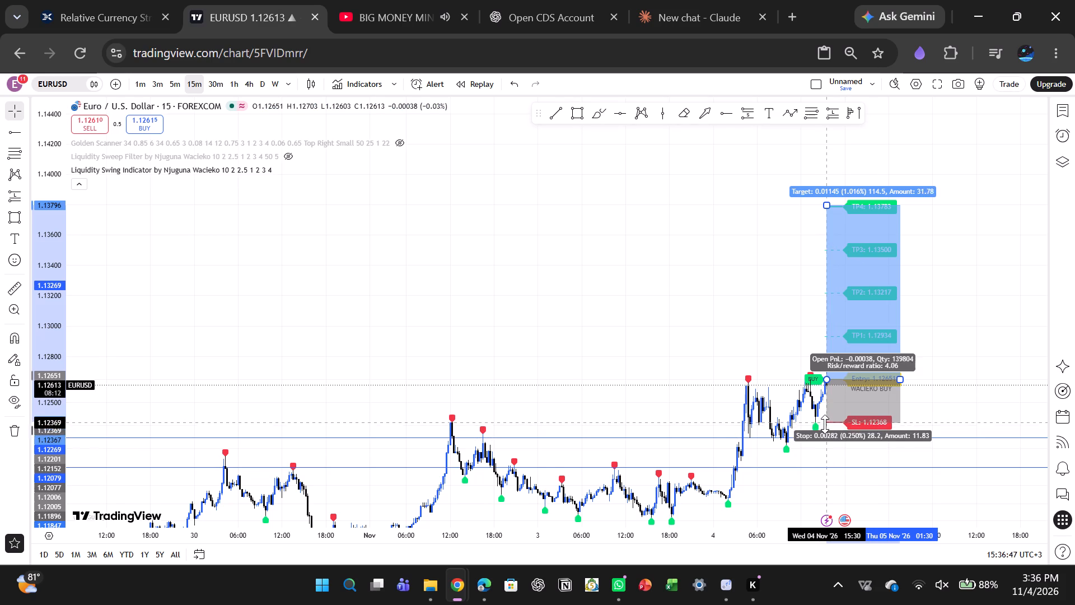
left_click_drag(825, 424, 825, 422)
left_click(681, 350)
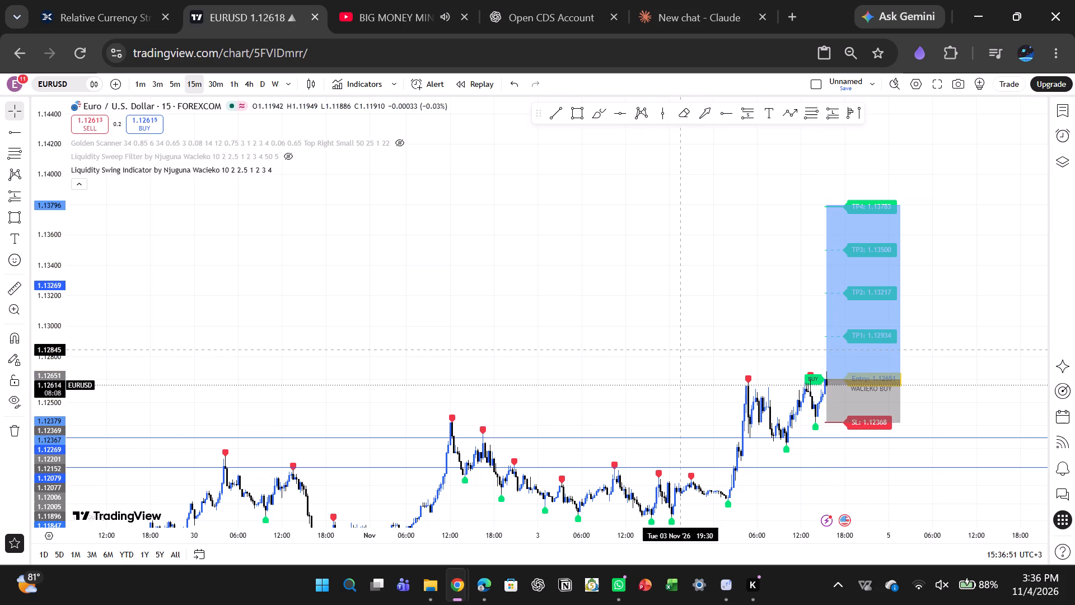
Compare the Liquidity Sweep Filter's and the Liquidity Swing Indicator's signals and levels against the EURUSD long position.
left_click_drag(449, 347, 432, 301)
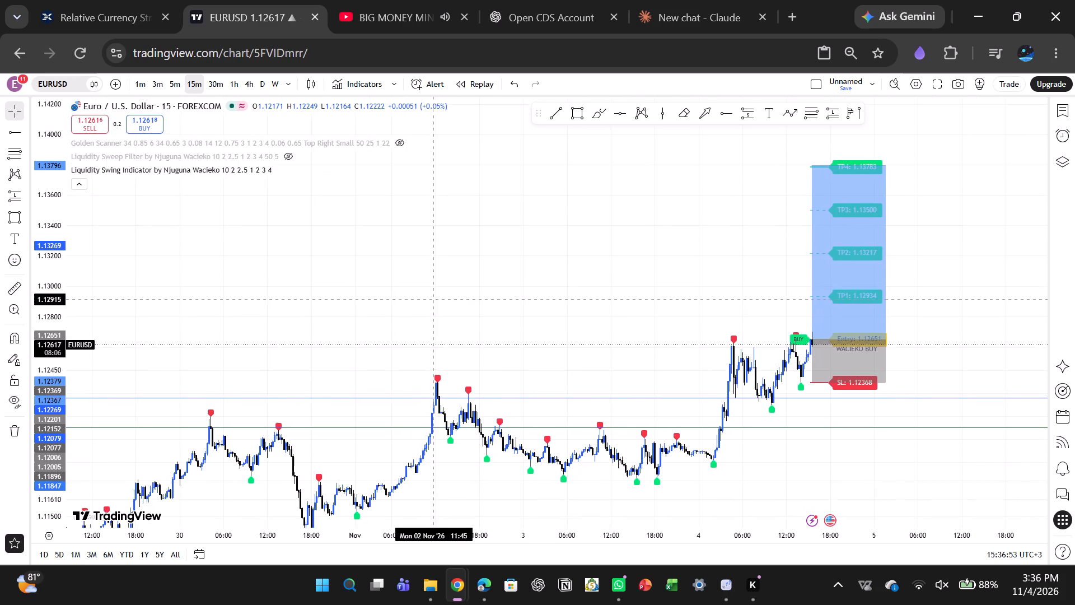
left_click(380, 288)
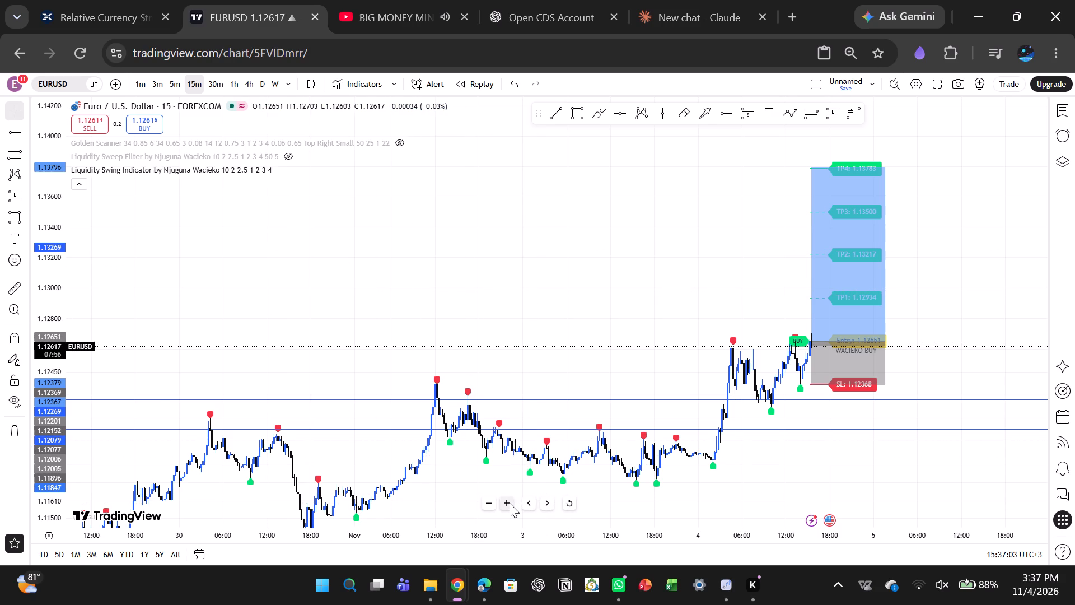
left_click(510, 503)
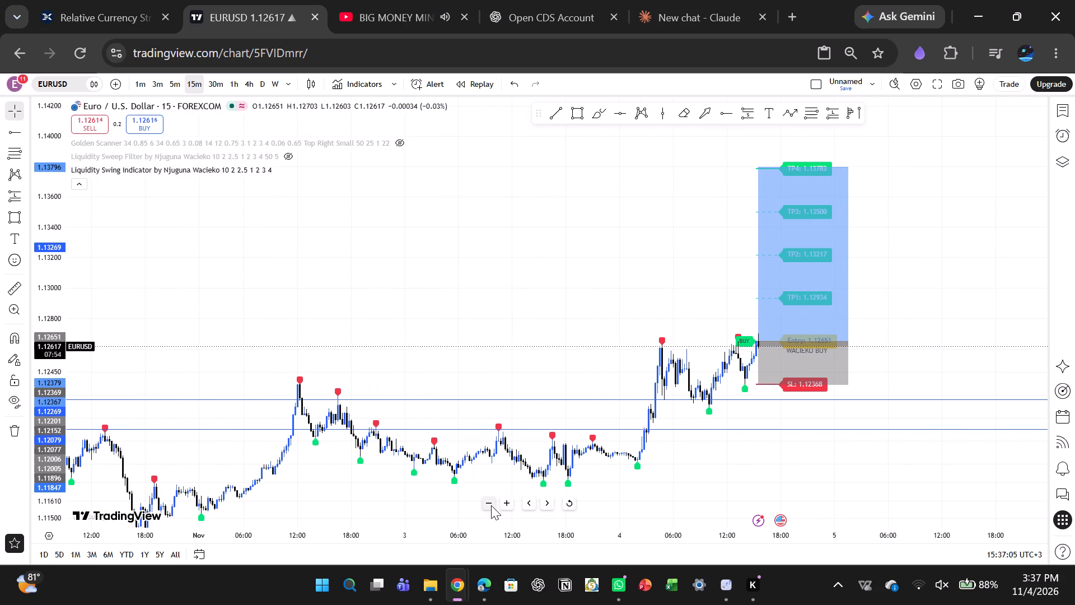
left_click(491, 505)
left_click(491, 505)
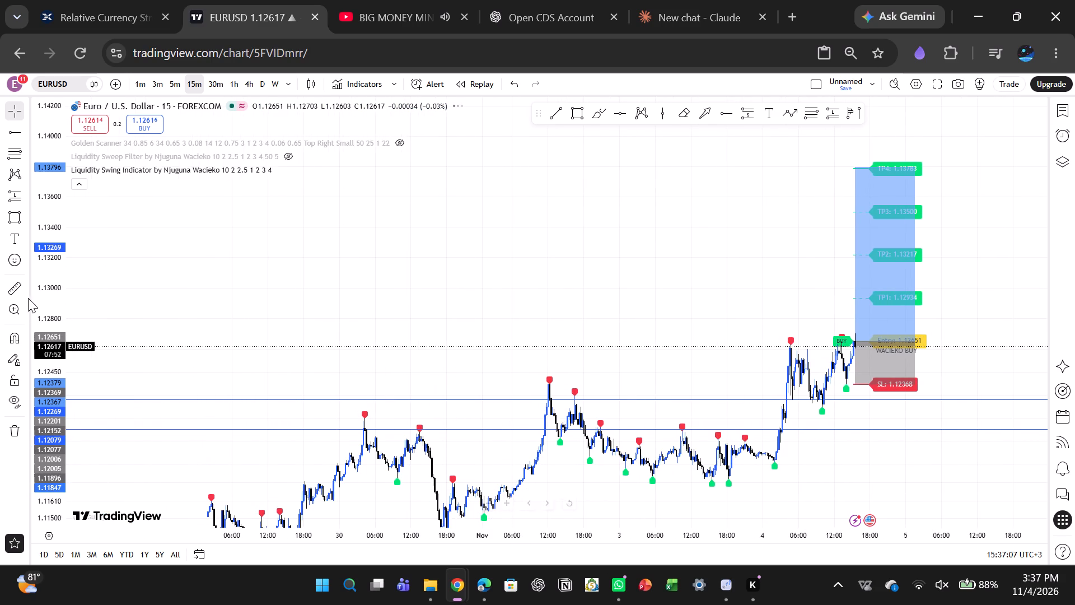
scroll(35, 299, "up", 1)
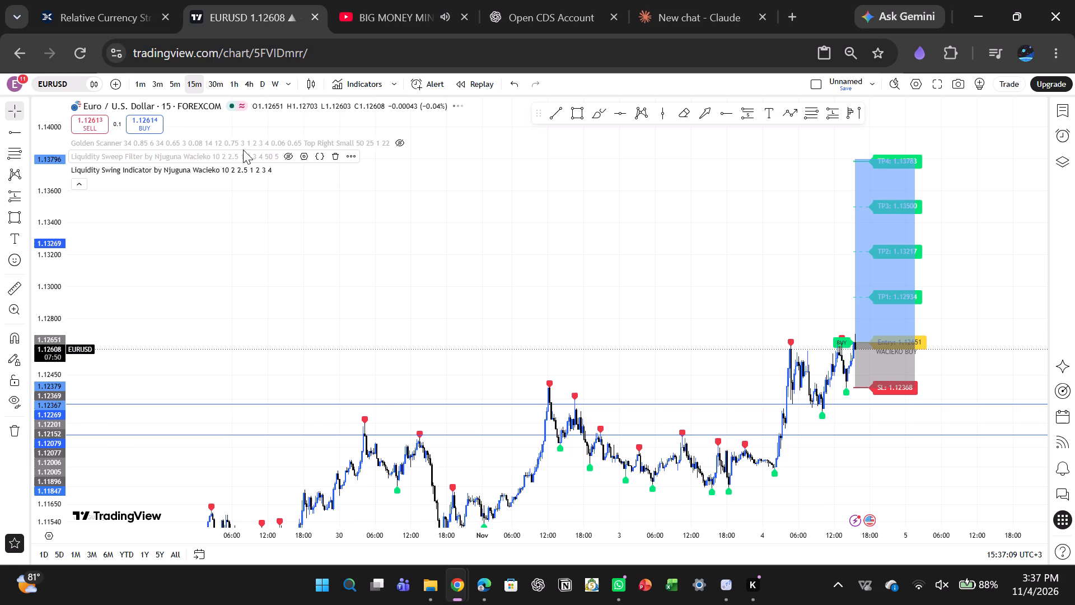
left_click(288, 155)
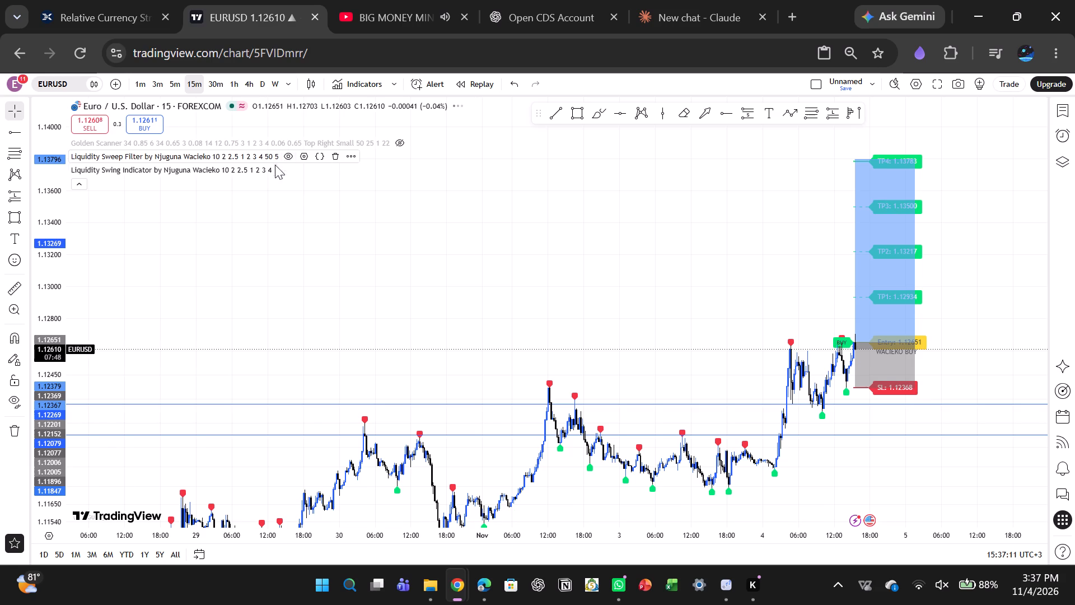
left_click(279, 166)
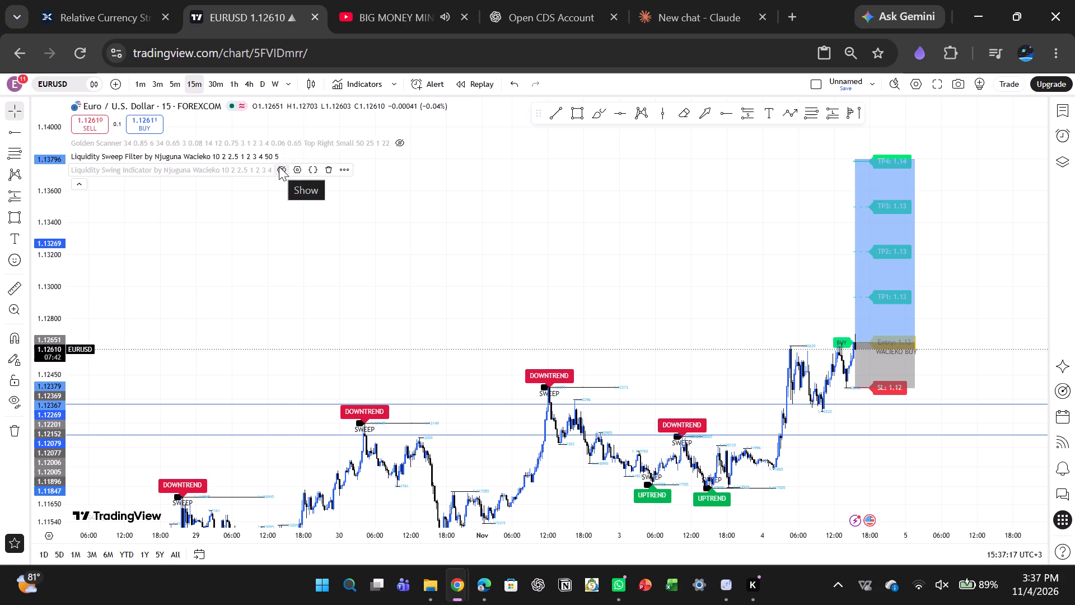
left_click(279, 166)
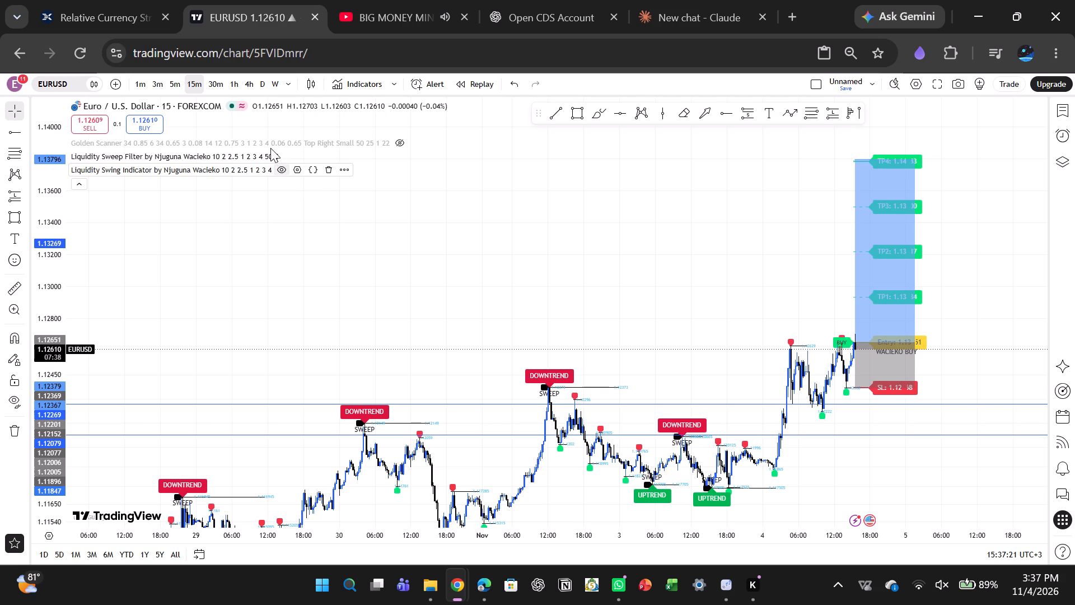
left_click(284, 153)
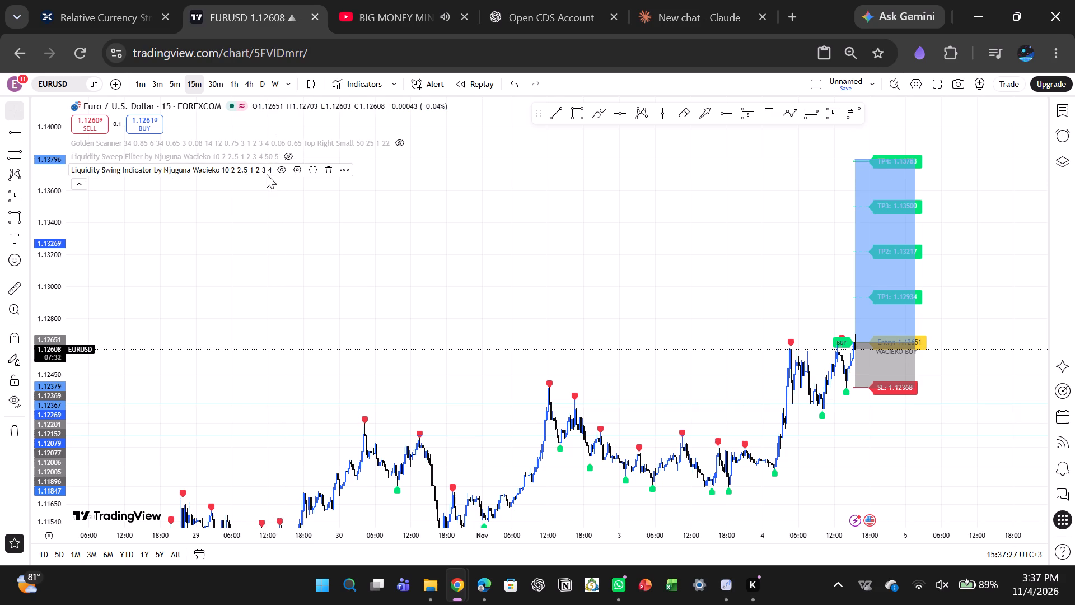
Hide the Liquidity Swing Indicator and the Liquidity Sweep Filter on the EURUSD chart.
left_click(278, 168)
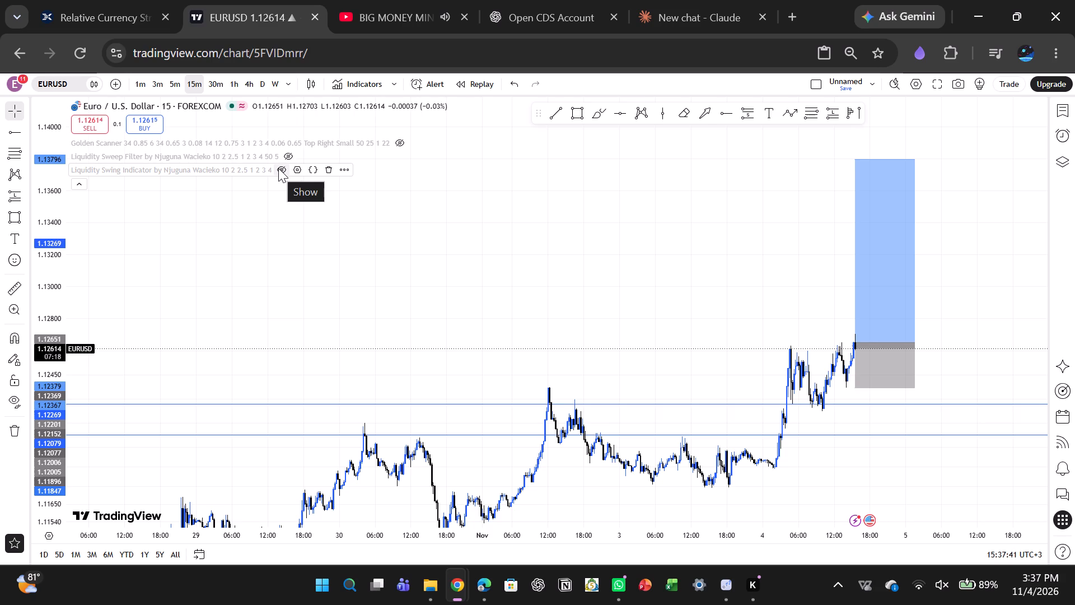
left_click(278, 168)
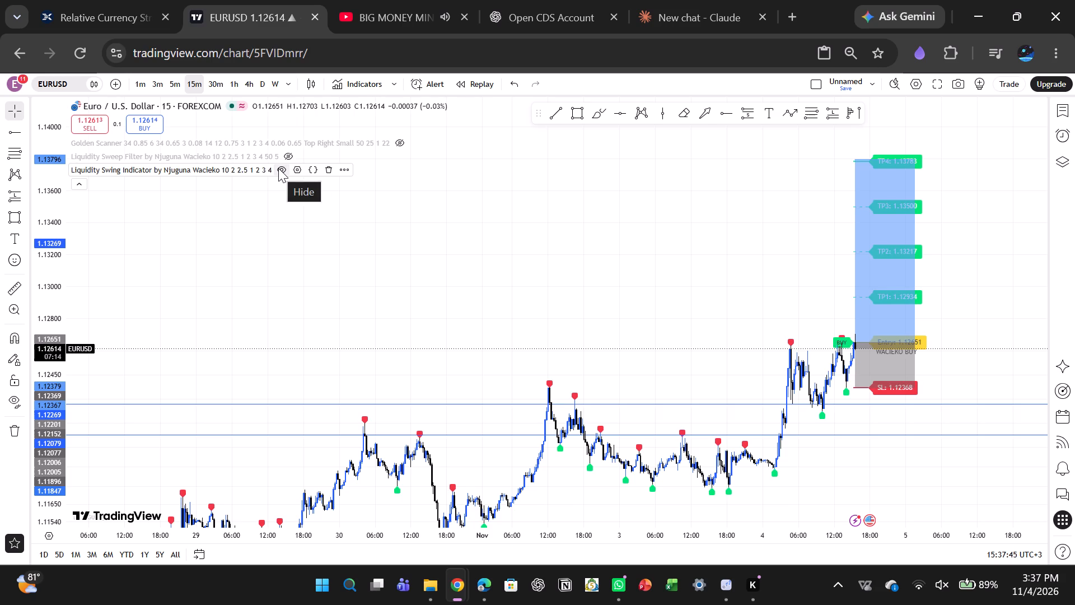
left_click(278, 168)
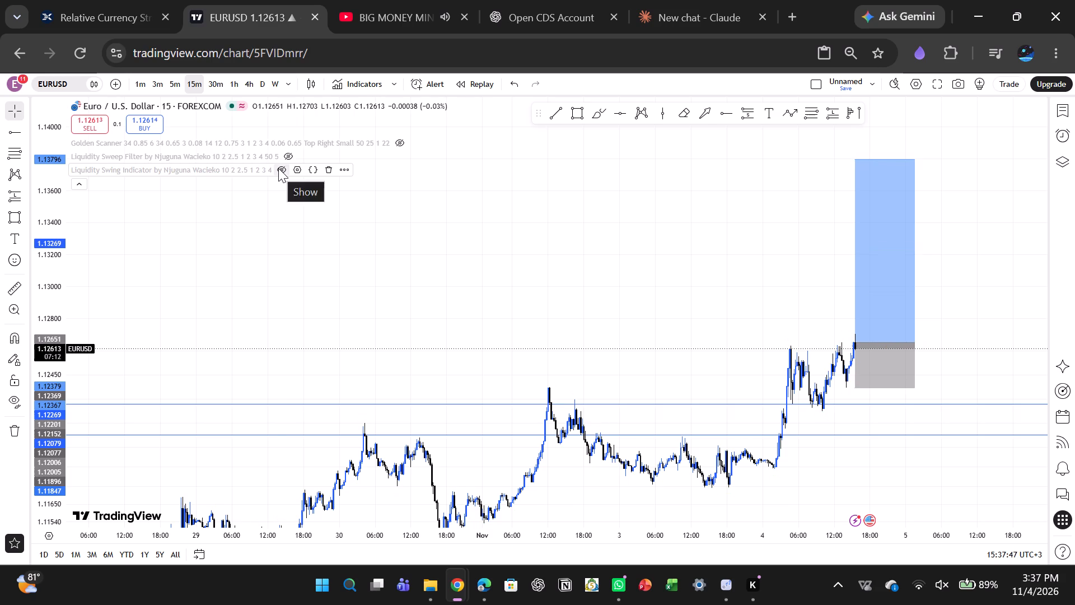
left_click(288, 153)
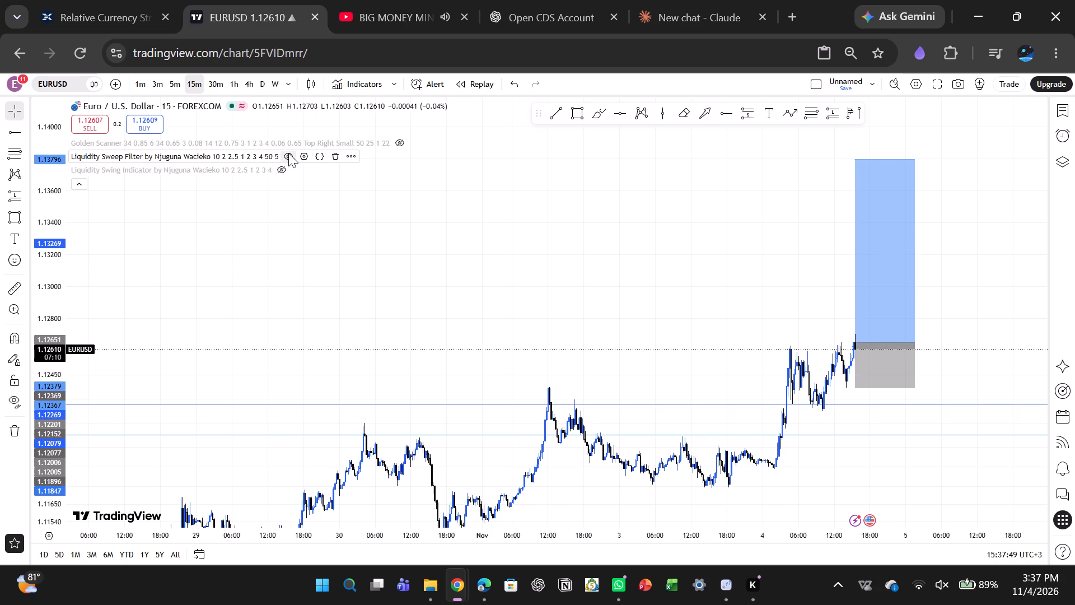
left_click(288, 153)
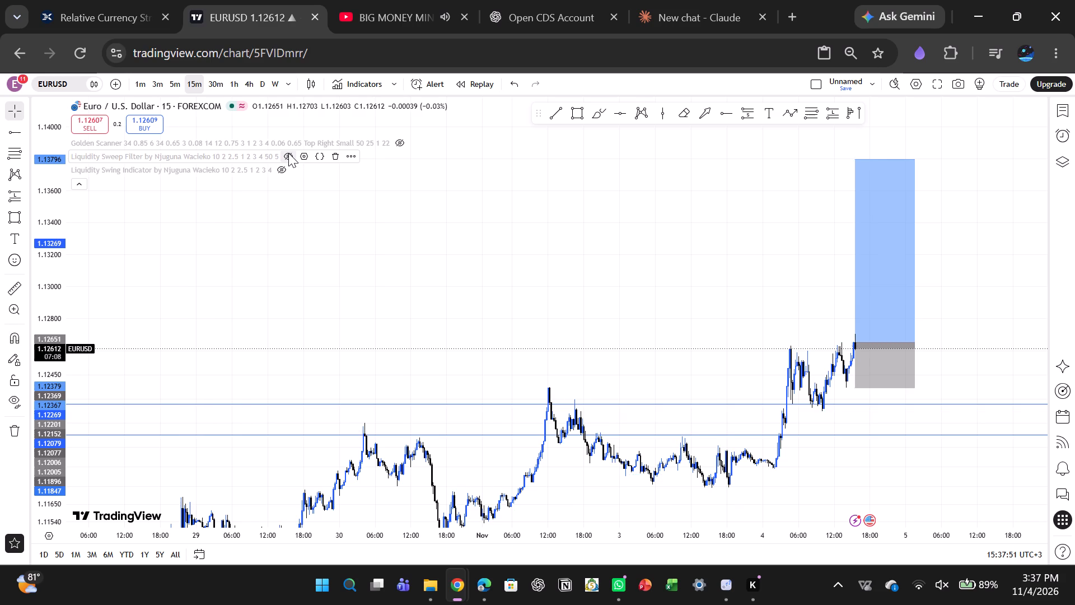
Show the Golden Scanner on EURUSD to examine its long entry, stop and targets, and hide it again.
left_click_drag(303, 213, 310, 258)
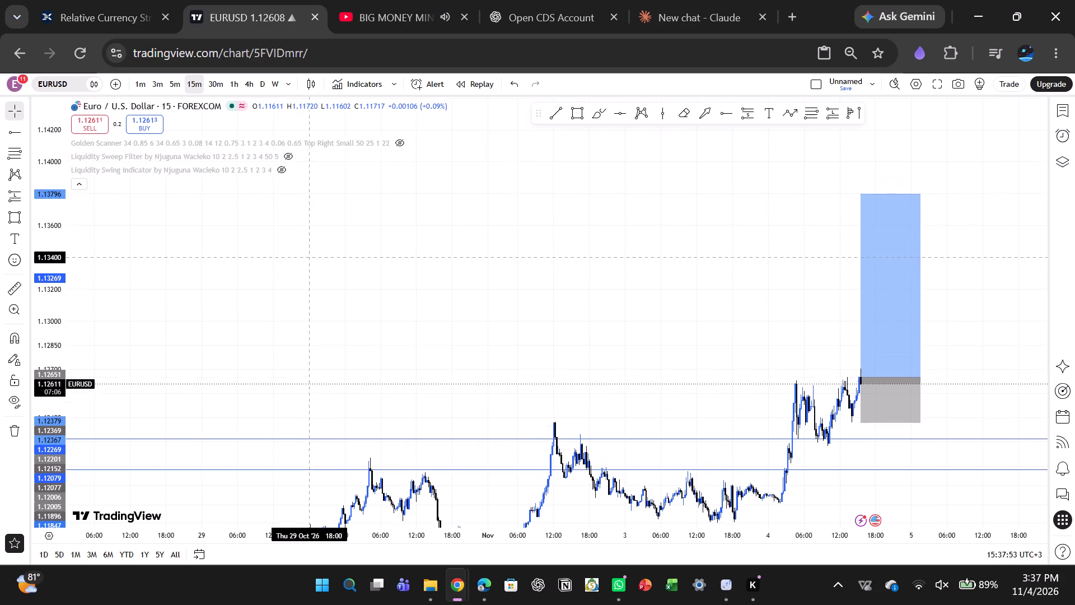
left_click_drag(310, 258, 314, 245)
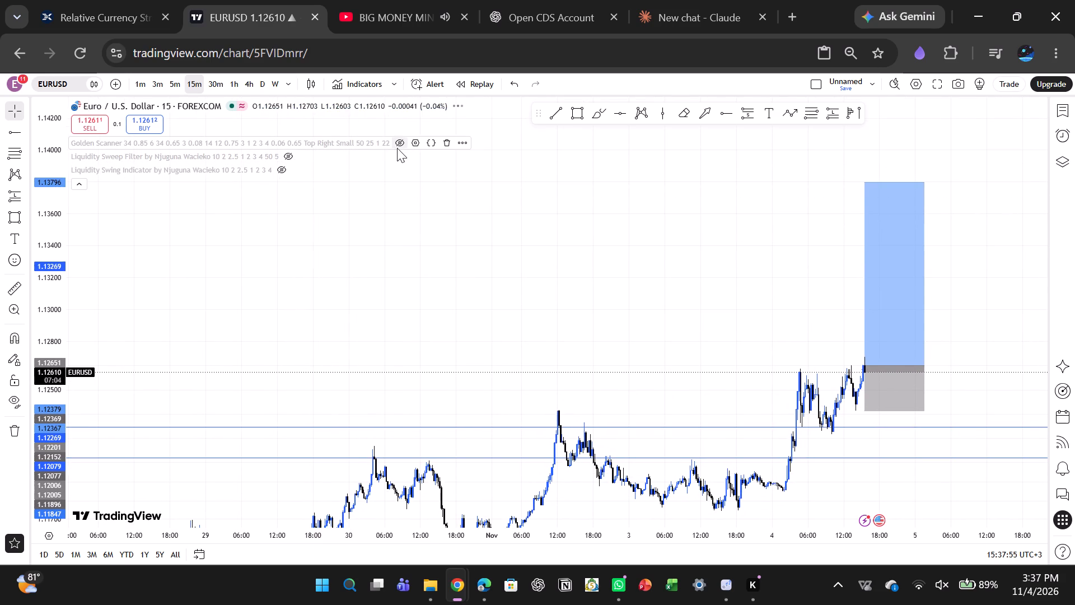
left_click(397, 148)
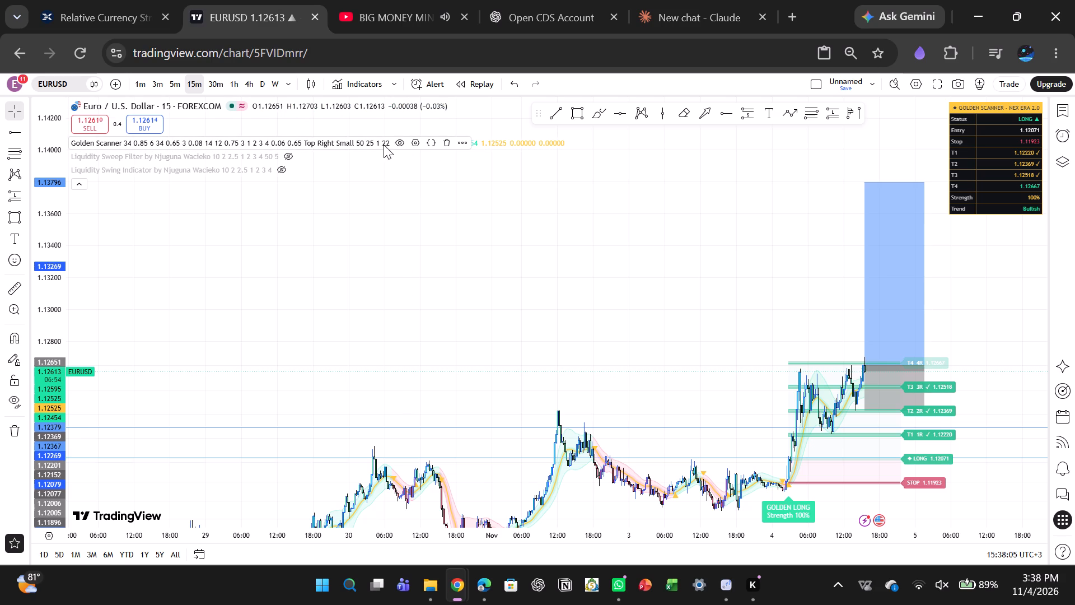
left_click(396, 138)
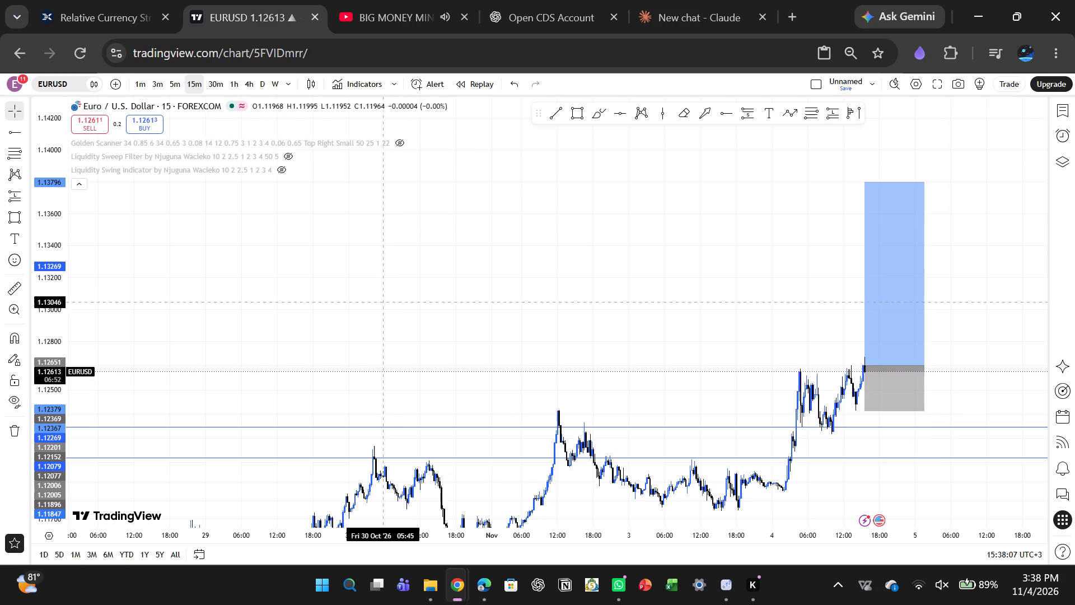
Switch EURUSD to the 5-minute timeframe and shorten the long position to end shortly before 21:00 on 4 November.
left_click_drag(384, 311, 389, 286)
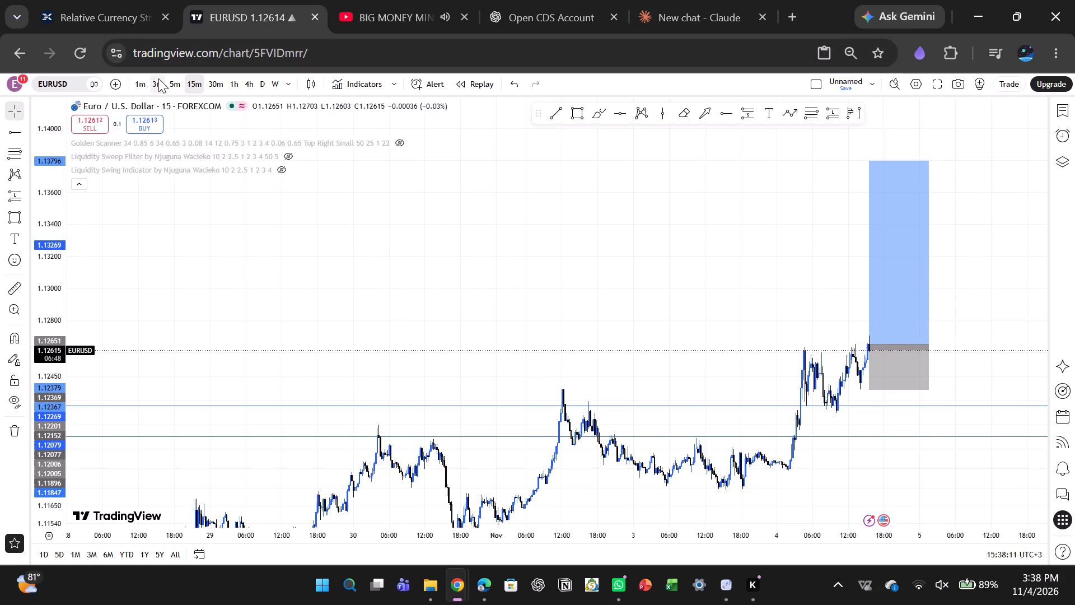
left_click(175, 86)
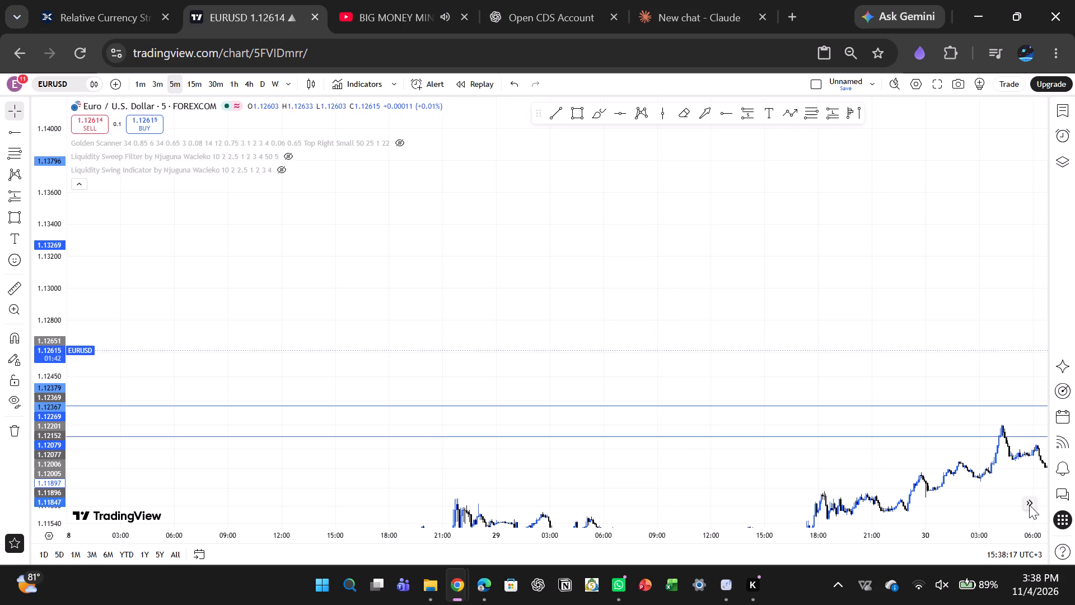
left_click(1029, 505)
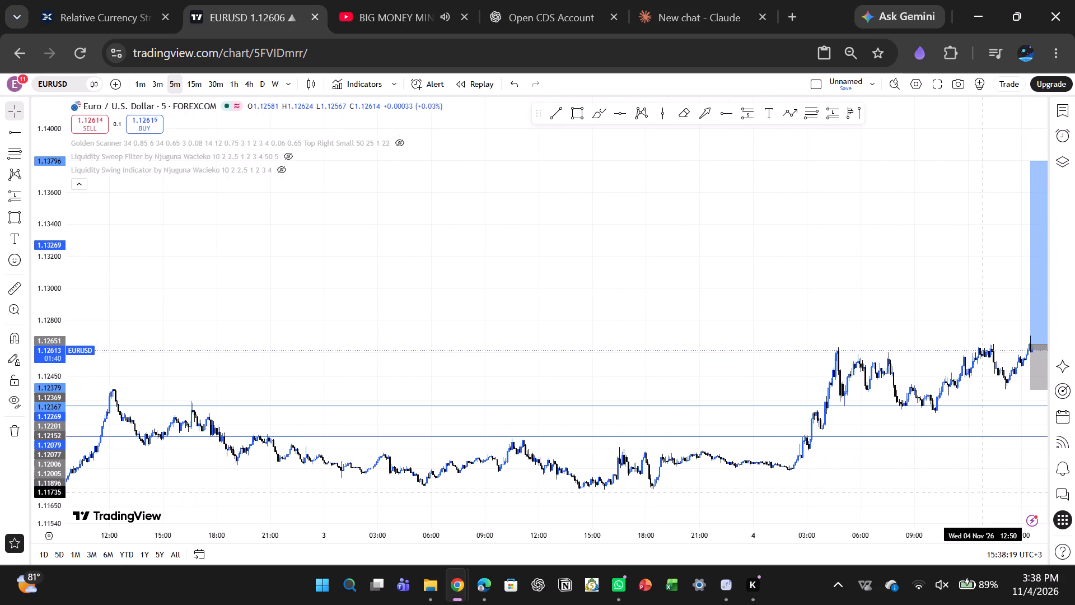
left_click_drag(982, 492, 642, 494)
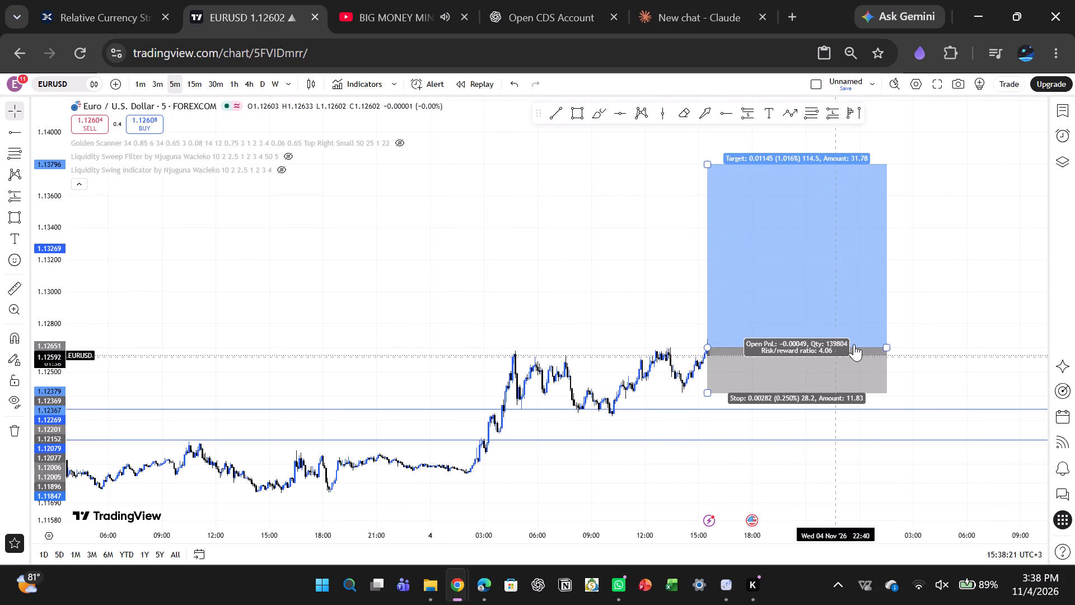
left_click_drag(885, 346, 794, 339)
left_click(887, 315)
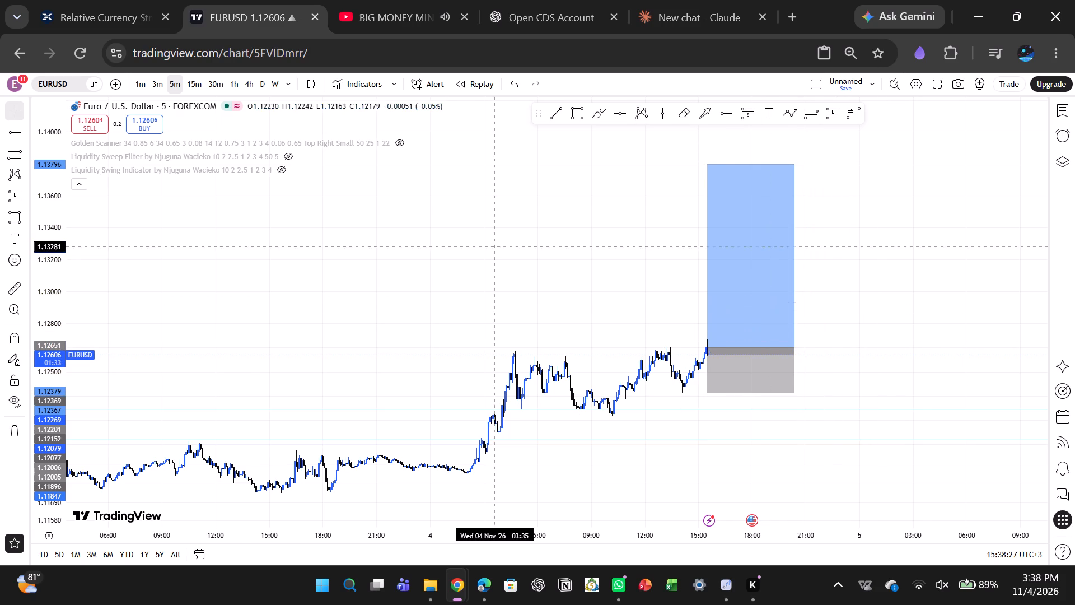
Switch the chart to the FOREXCOM listing of GBPUSD.
left_click(62, 82)
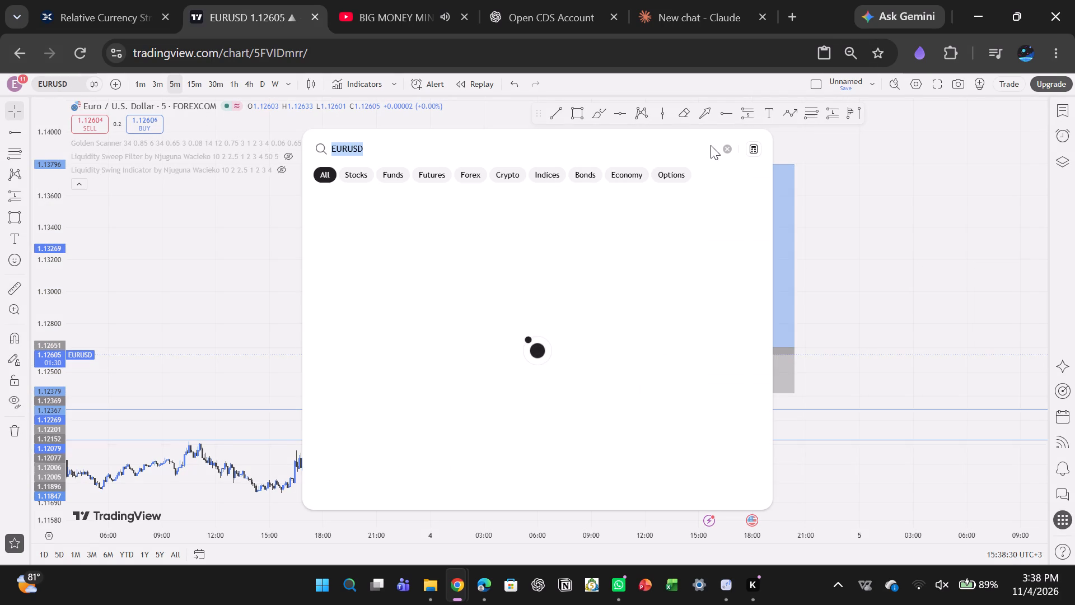
left_click(728, 146)
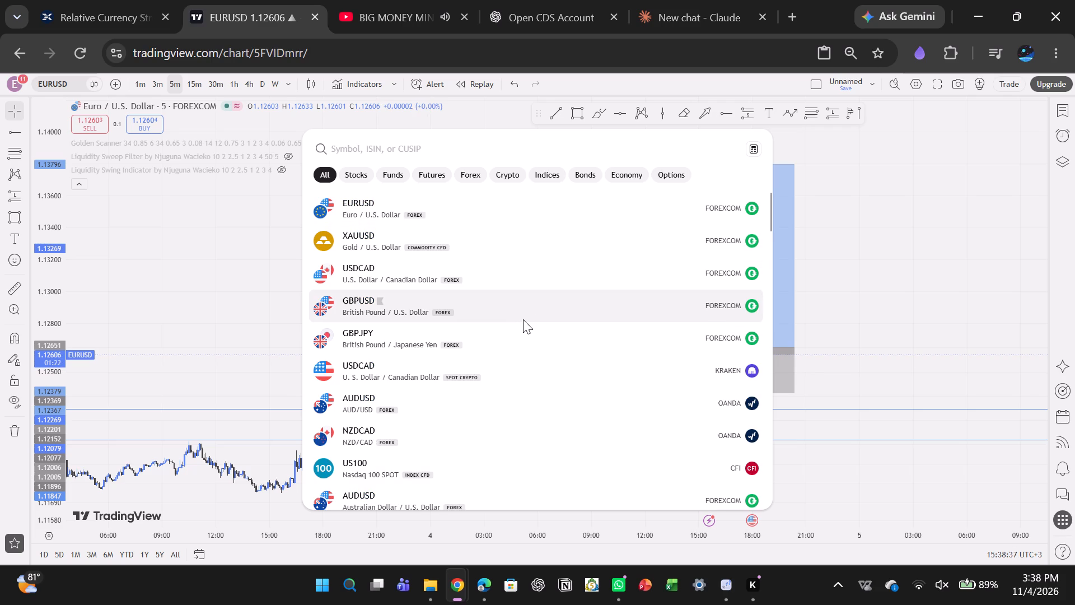
left_click(523, 319)
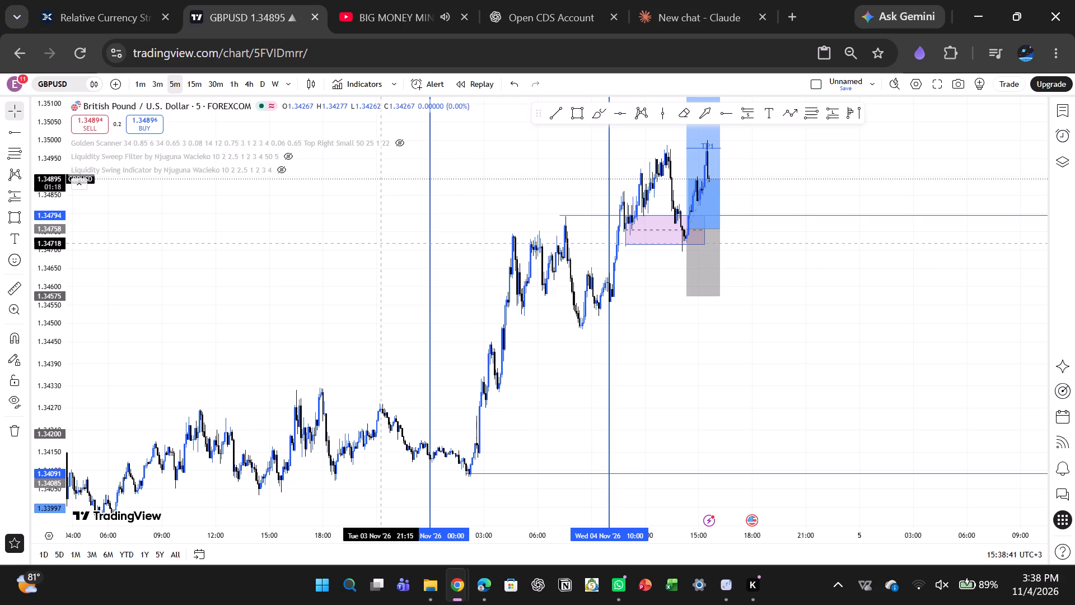
Examine the GBPUSD long position, its TP1 to TP3 levels and the marked pink zone against recent 5-minute price action.
left_click_drag(372, 243, 397, 340)
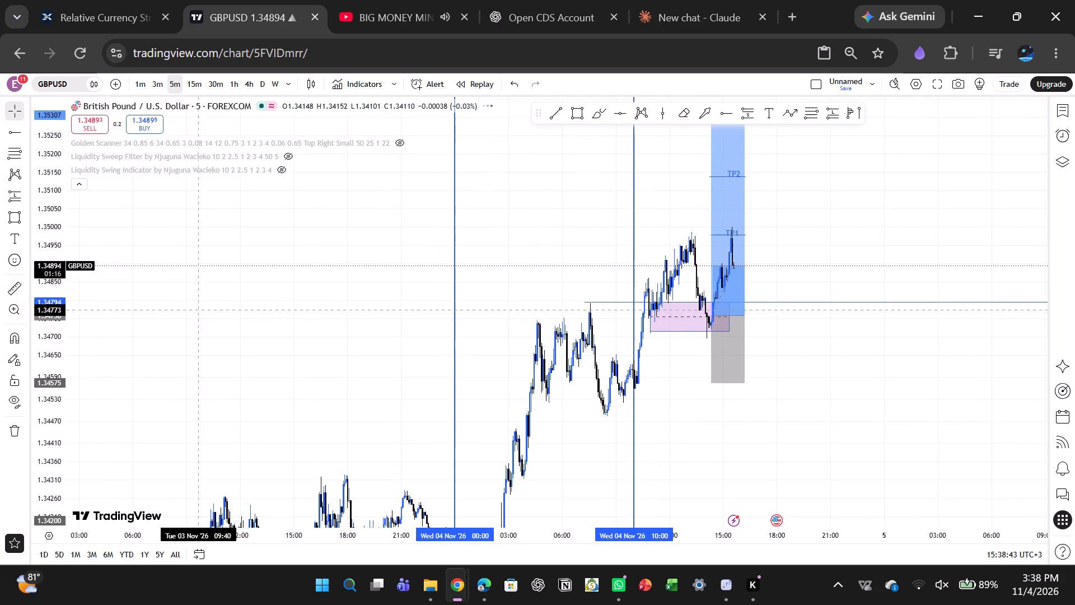
scroll(51, 356, "down", 5)
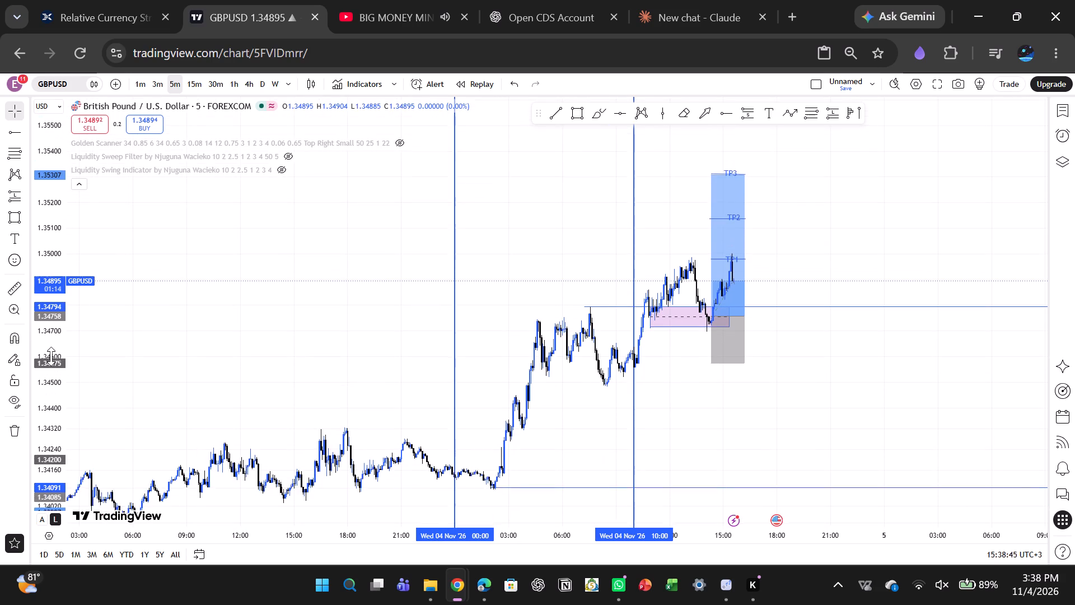
scroll(51, 356, "down", 2)
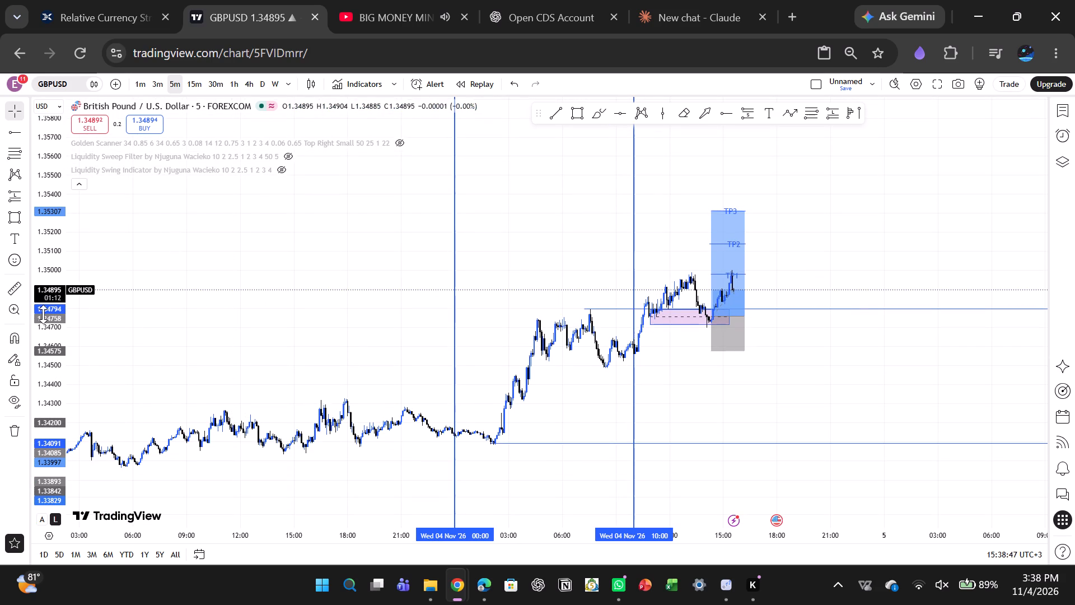
scroll(43, 314, "up", 4)
left_click_drag(207, 299, 318, 370)
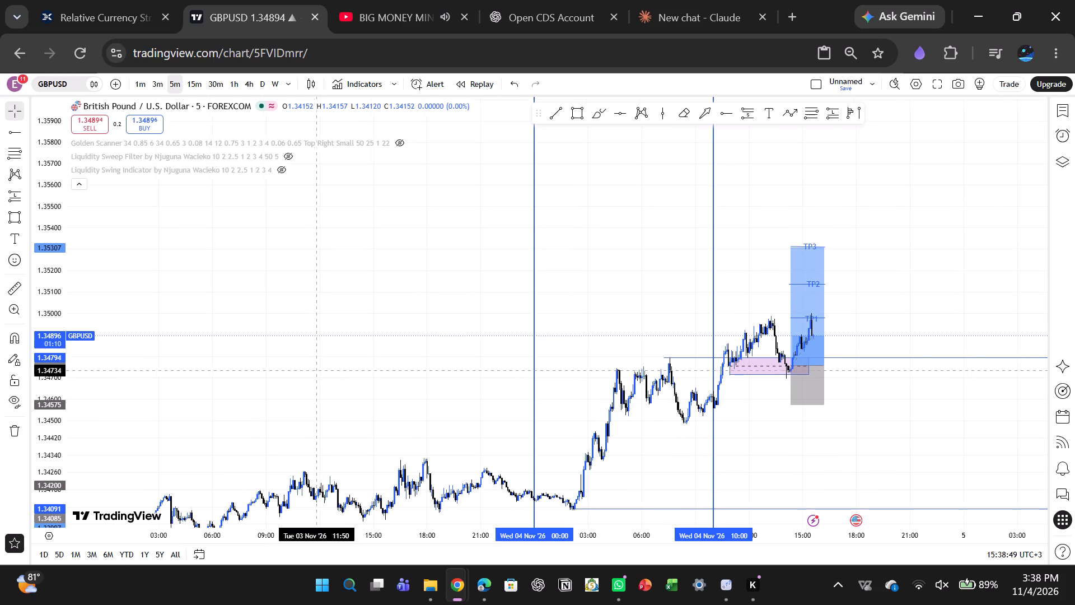
left_click_drag(318, 370, 320, 371)
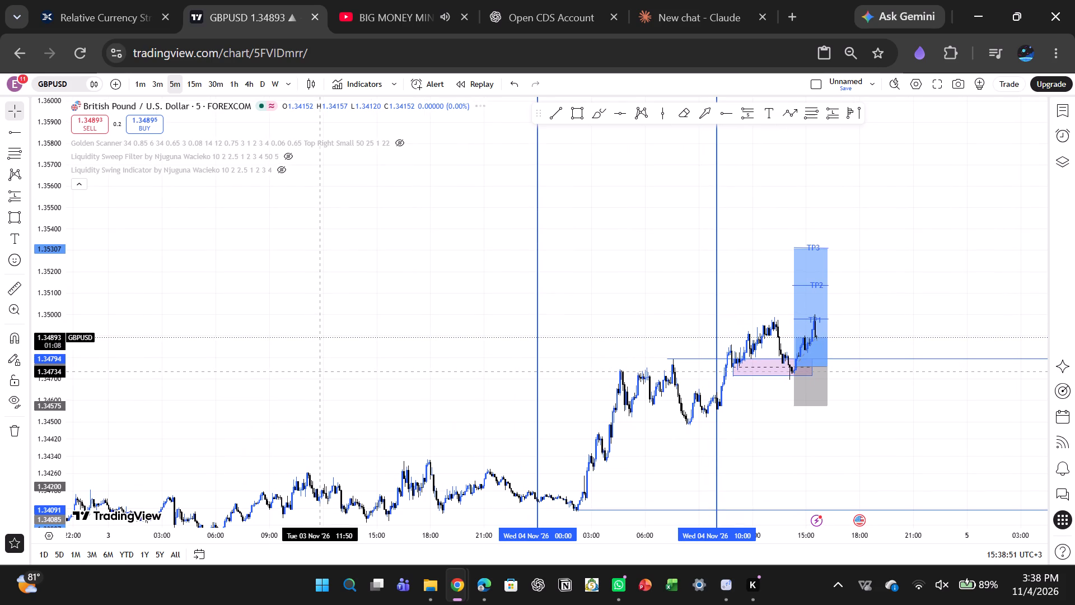
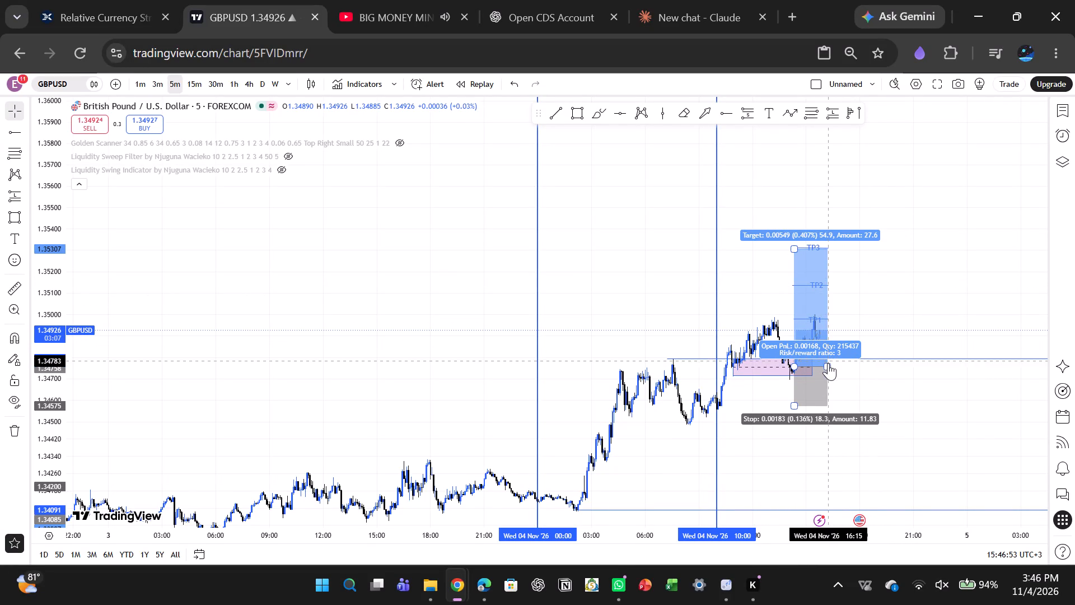
Extend the GBPUSD long position so it ends shortly before 17:00 on 4 November.
left_click_drag(828, 364, 836, 361)
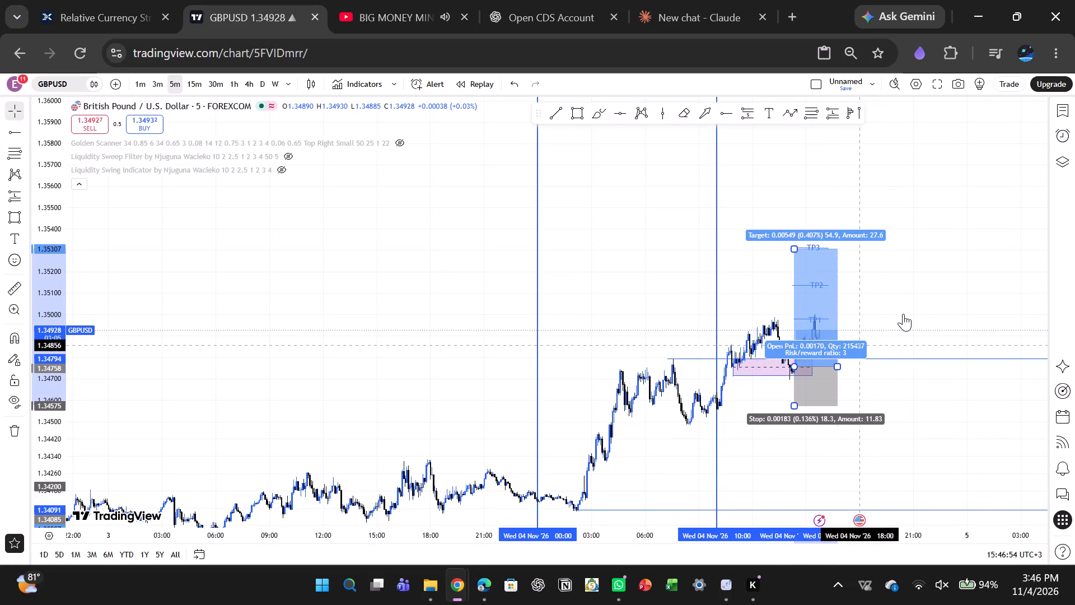
left_click(903, 314)
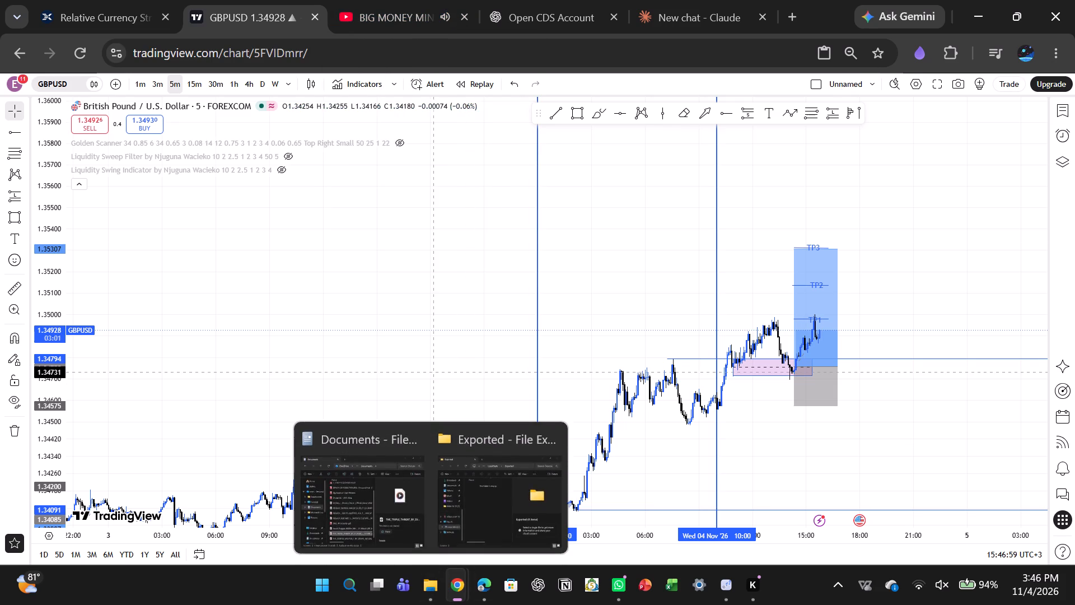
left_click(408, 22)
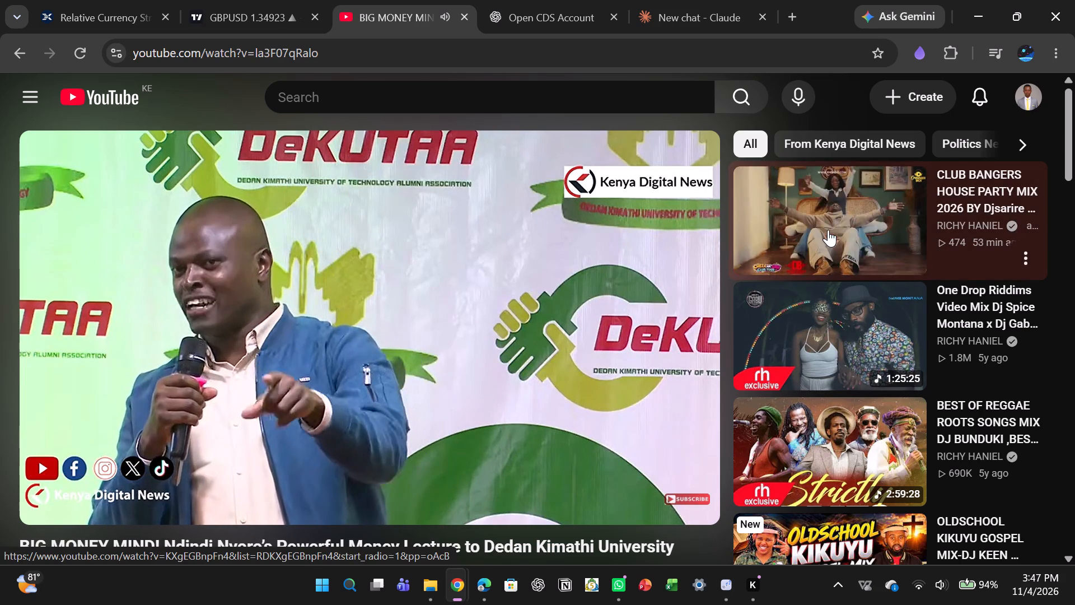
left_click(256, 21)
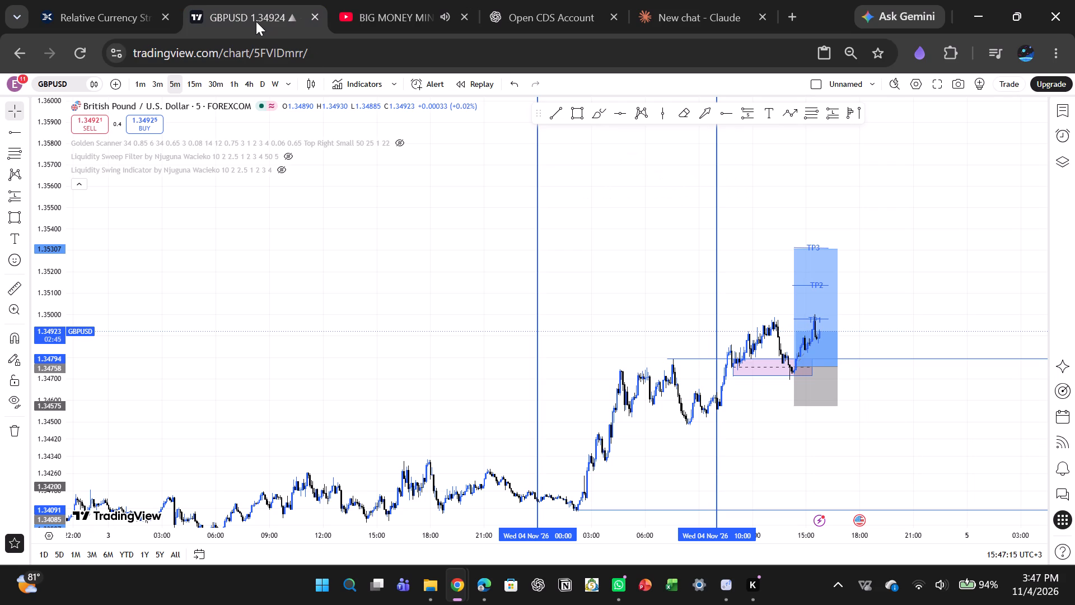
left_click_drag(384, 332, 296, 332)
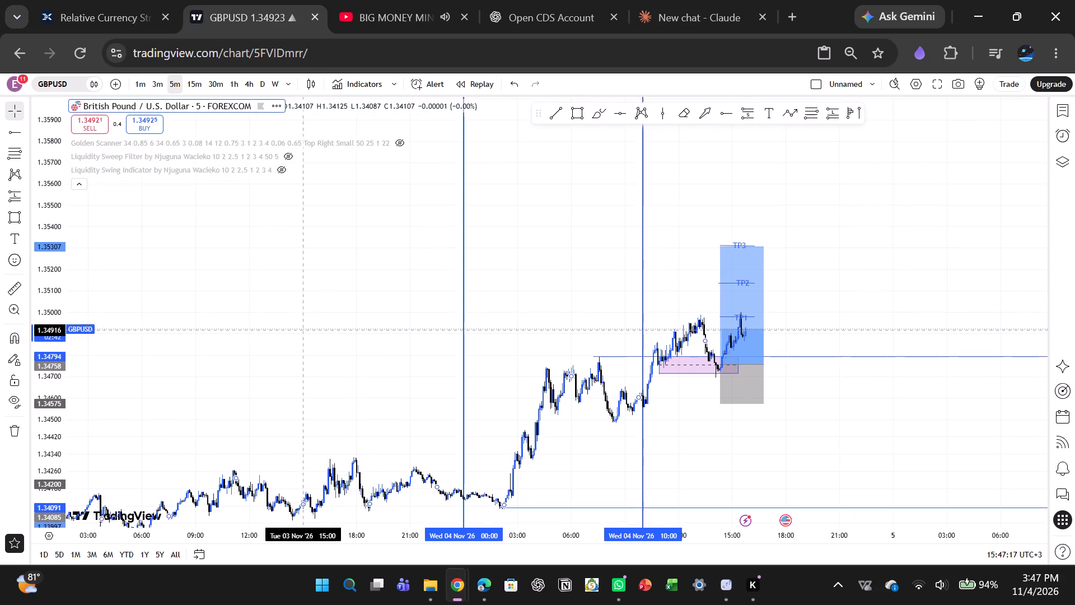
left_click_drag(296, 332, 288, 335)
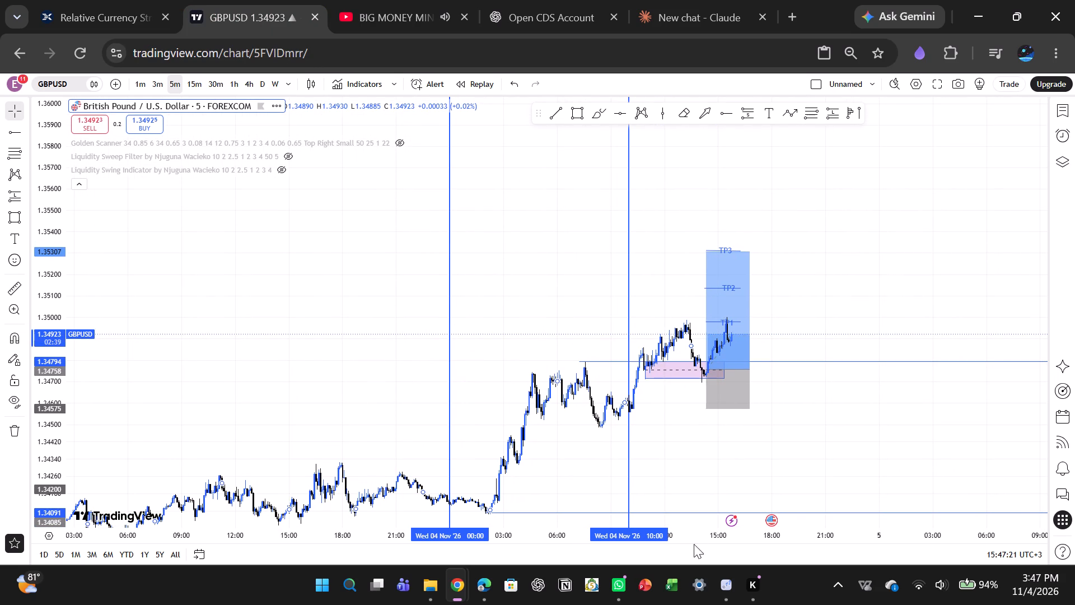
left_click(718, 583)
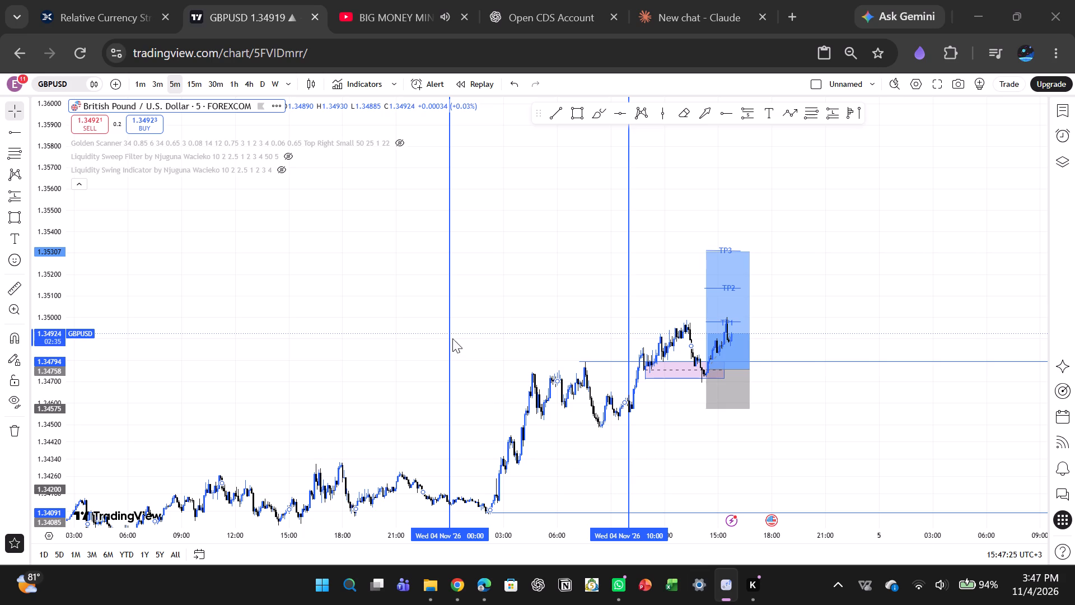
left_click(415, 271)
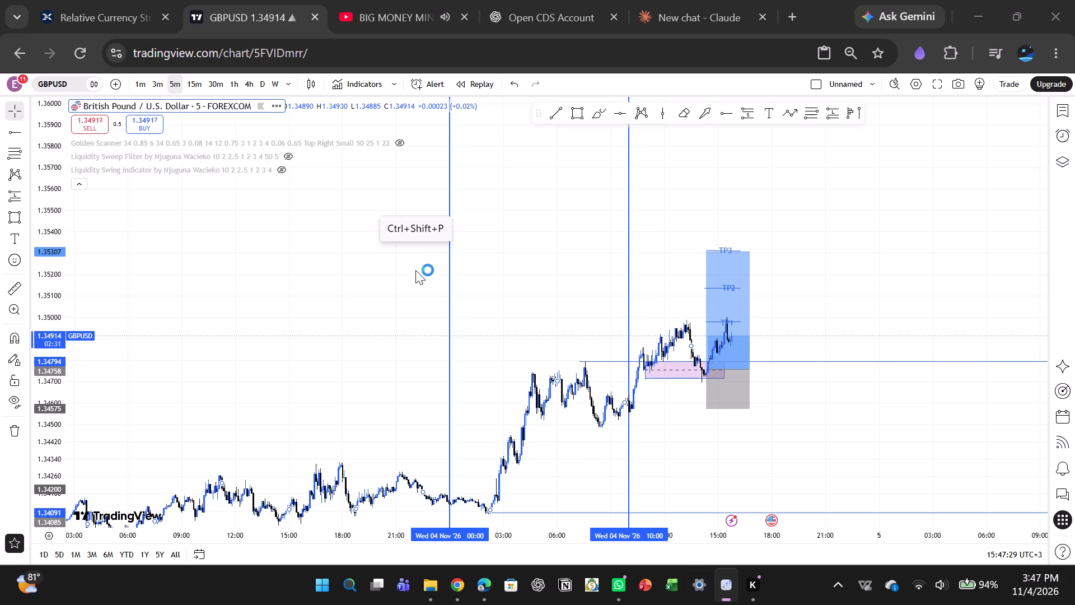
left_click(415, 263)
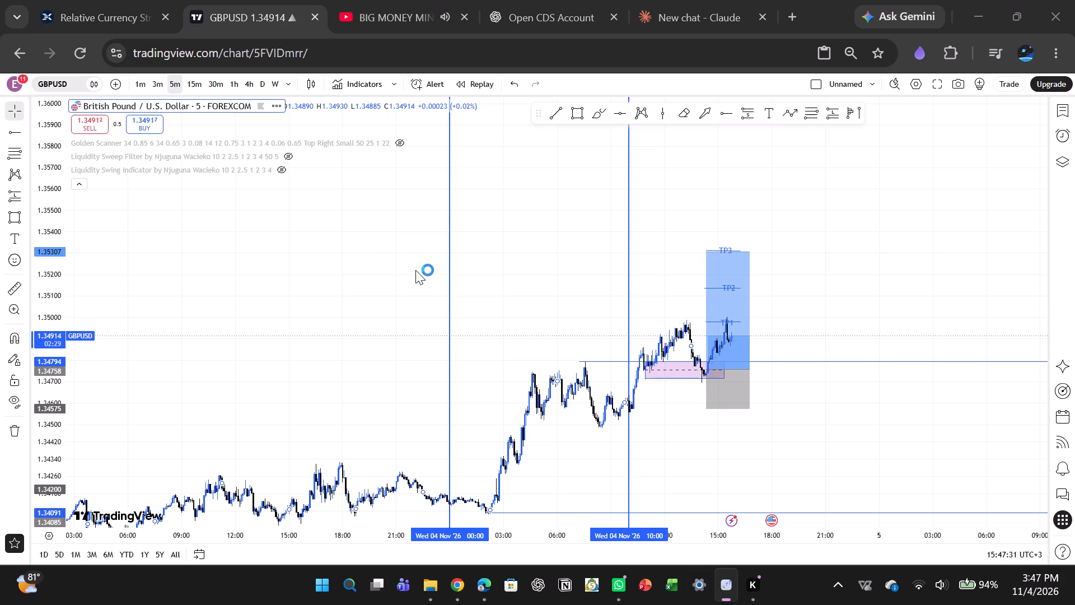
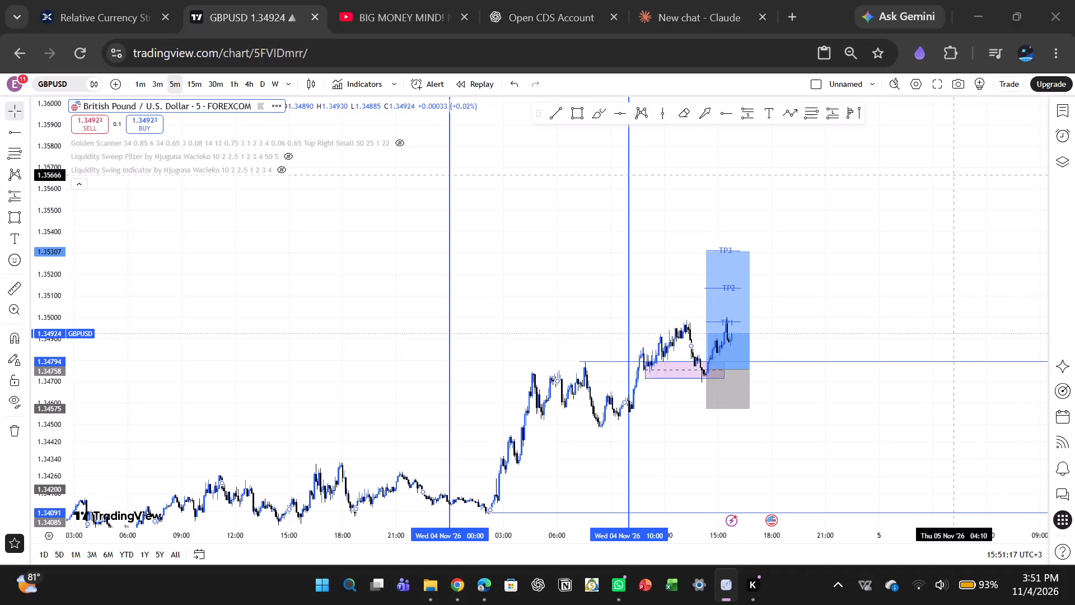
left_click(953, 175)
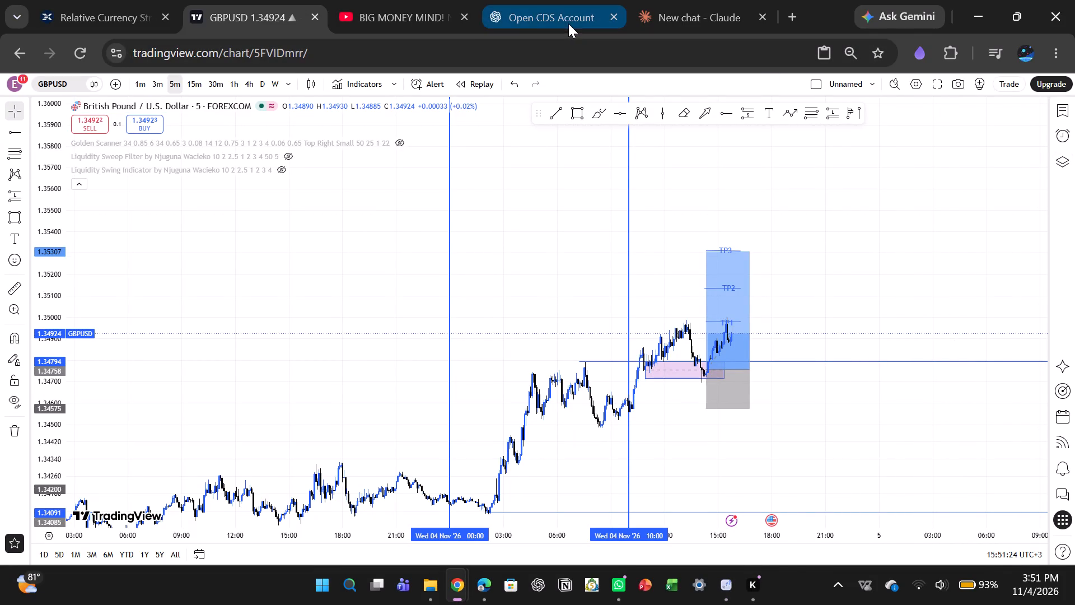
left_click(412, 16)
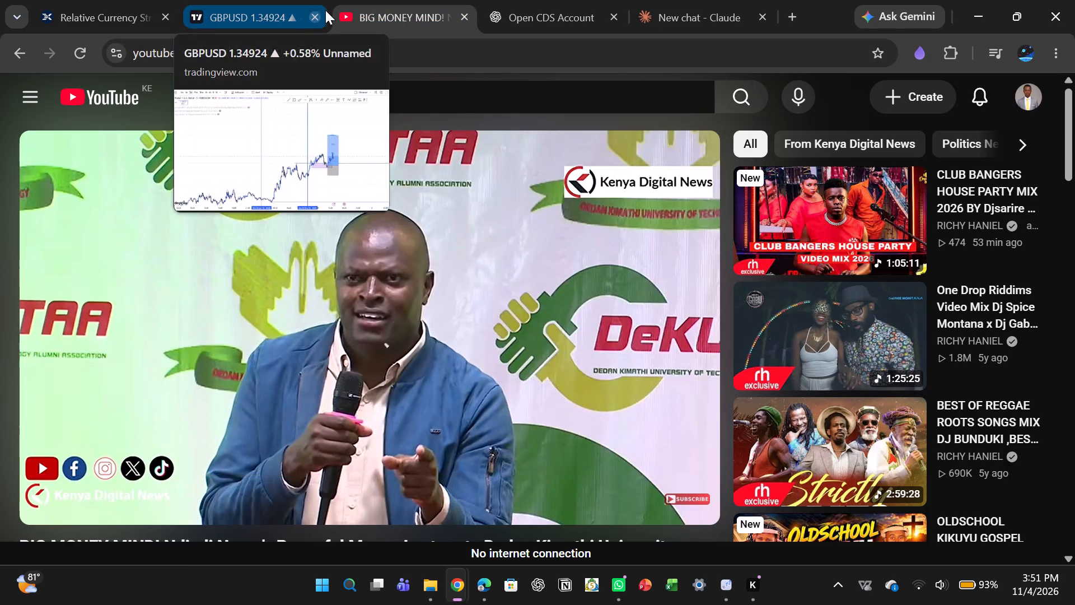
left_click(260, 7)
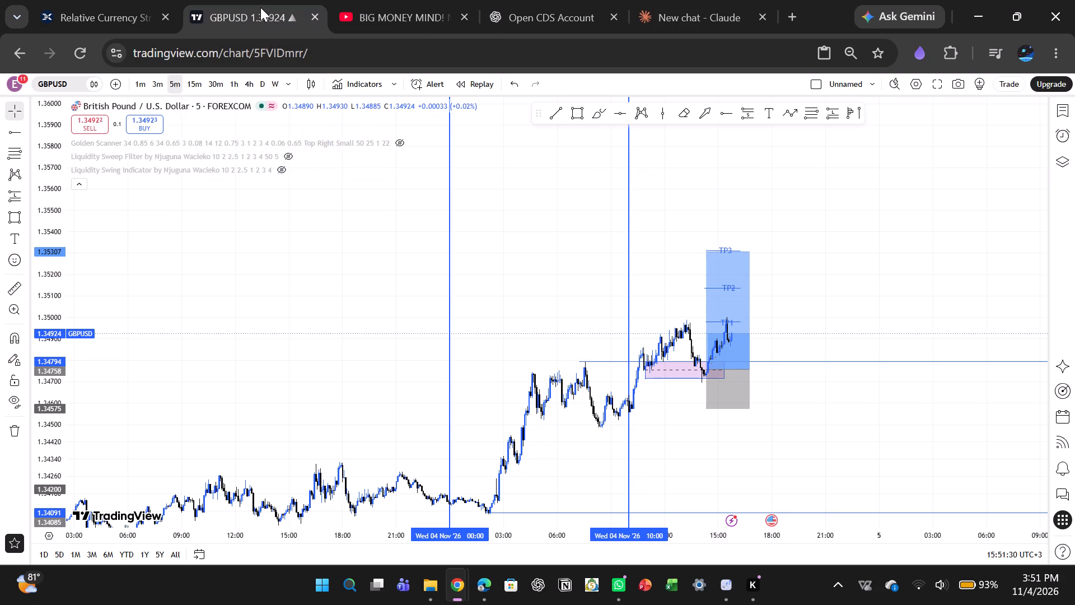
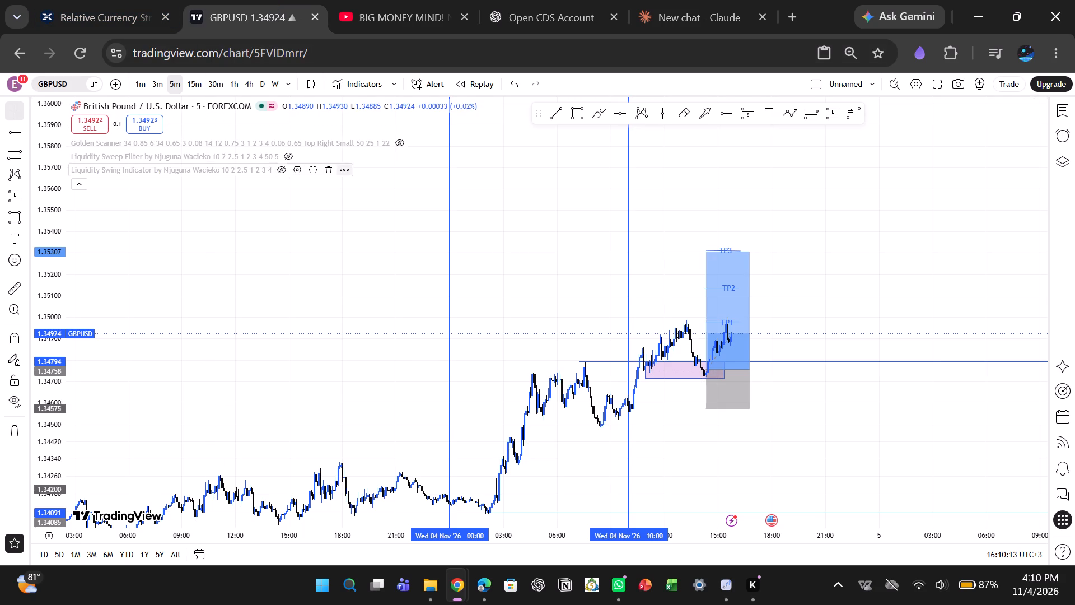
Show the hidden Golden Scanner indicator on the 5-minute GBPUSD chart.
left_click(402, 143)
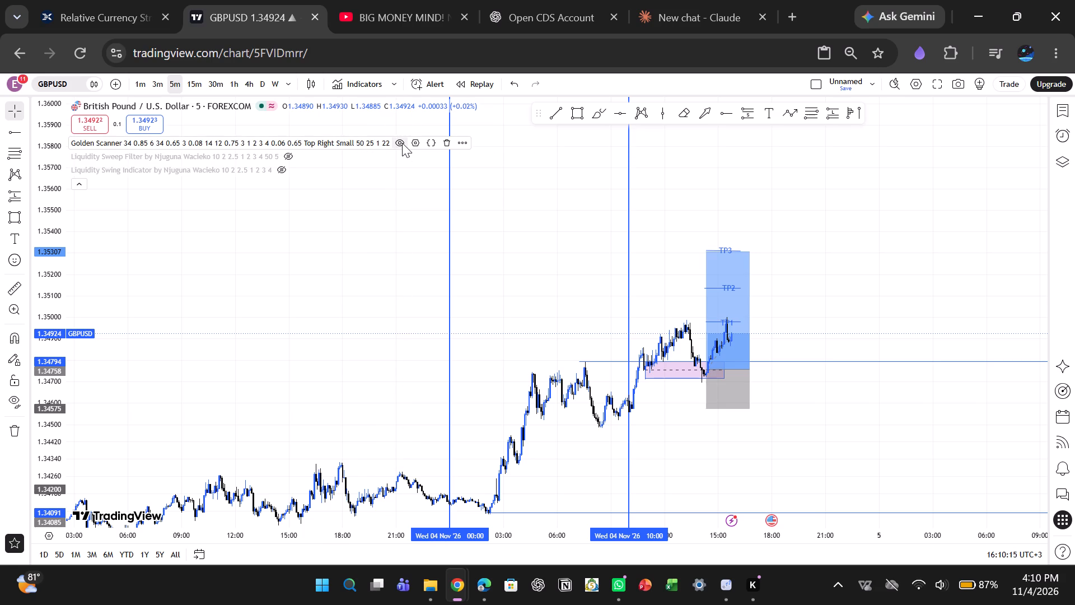